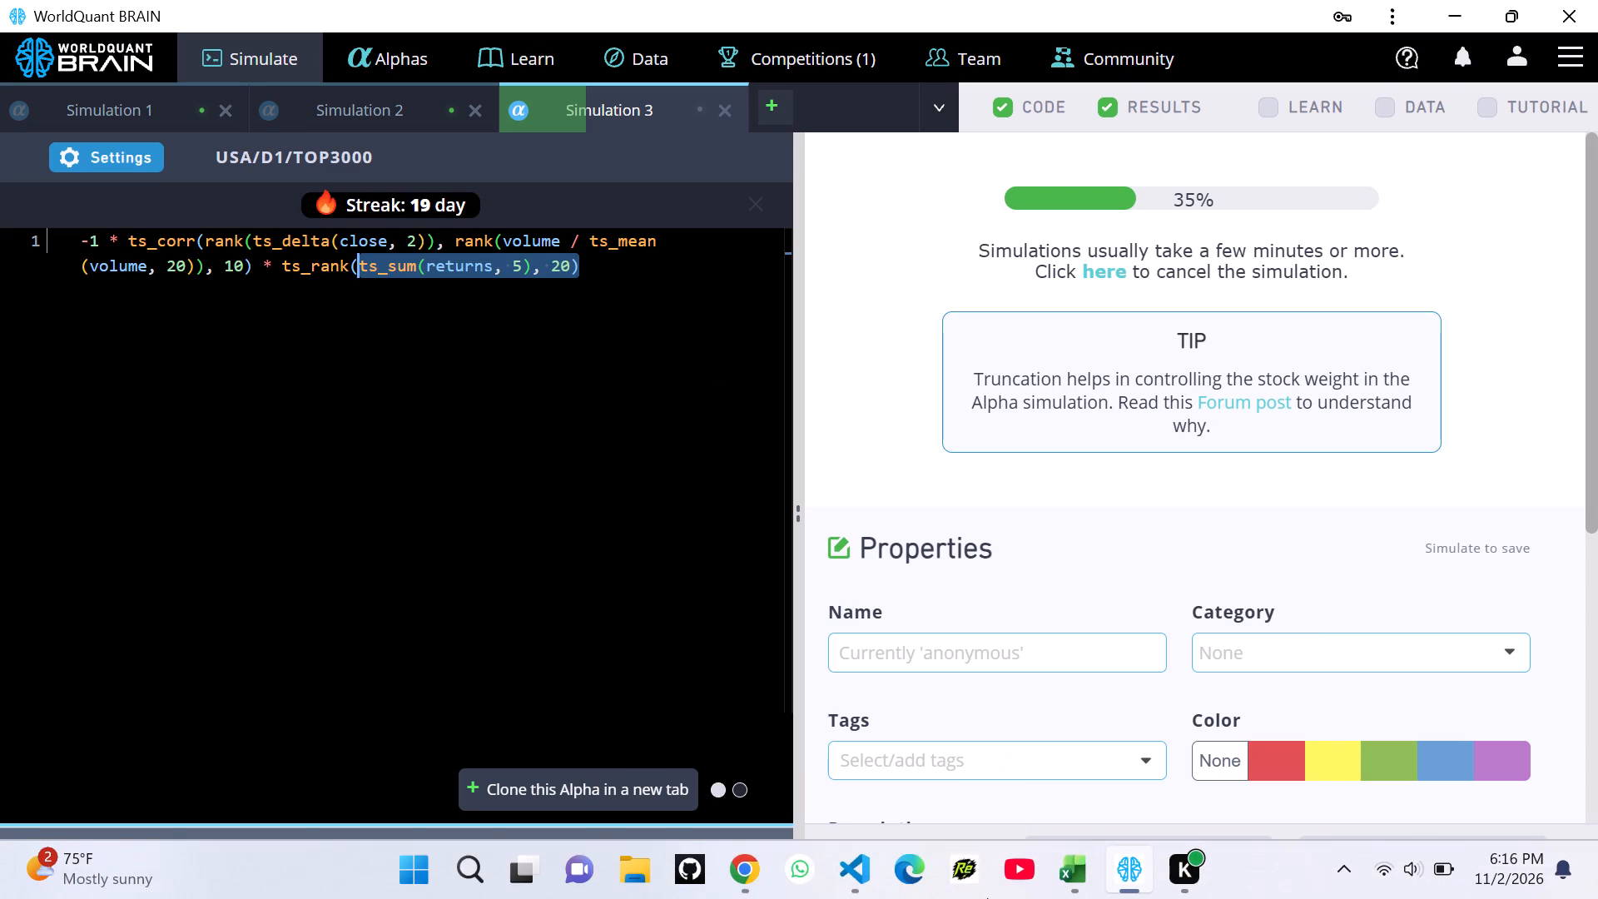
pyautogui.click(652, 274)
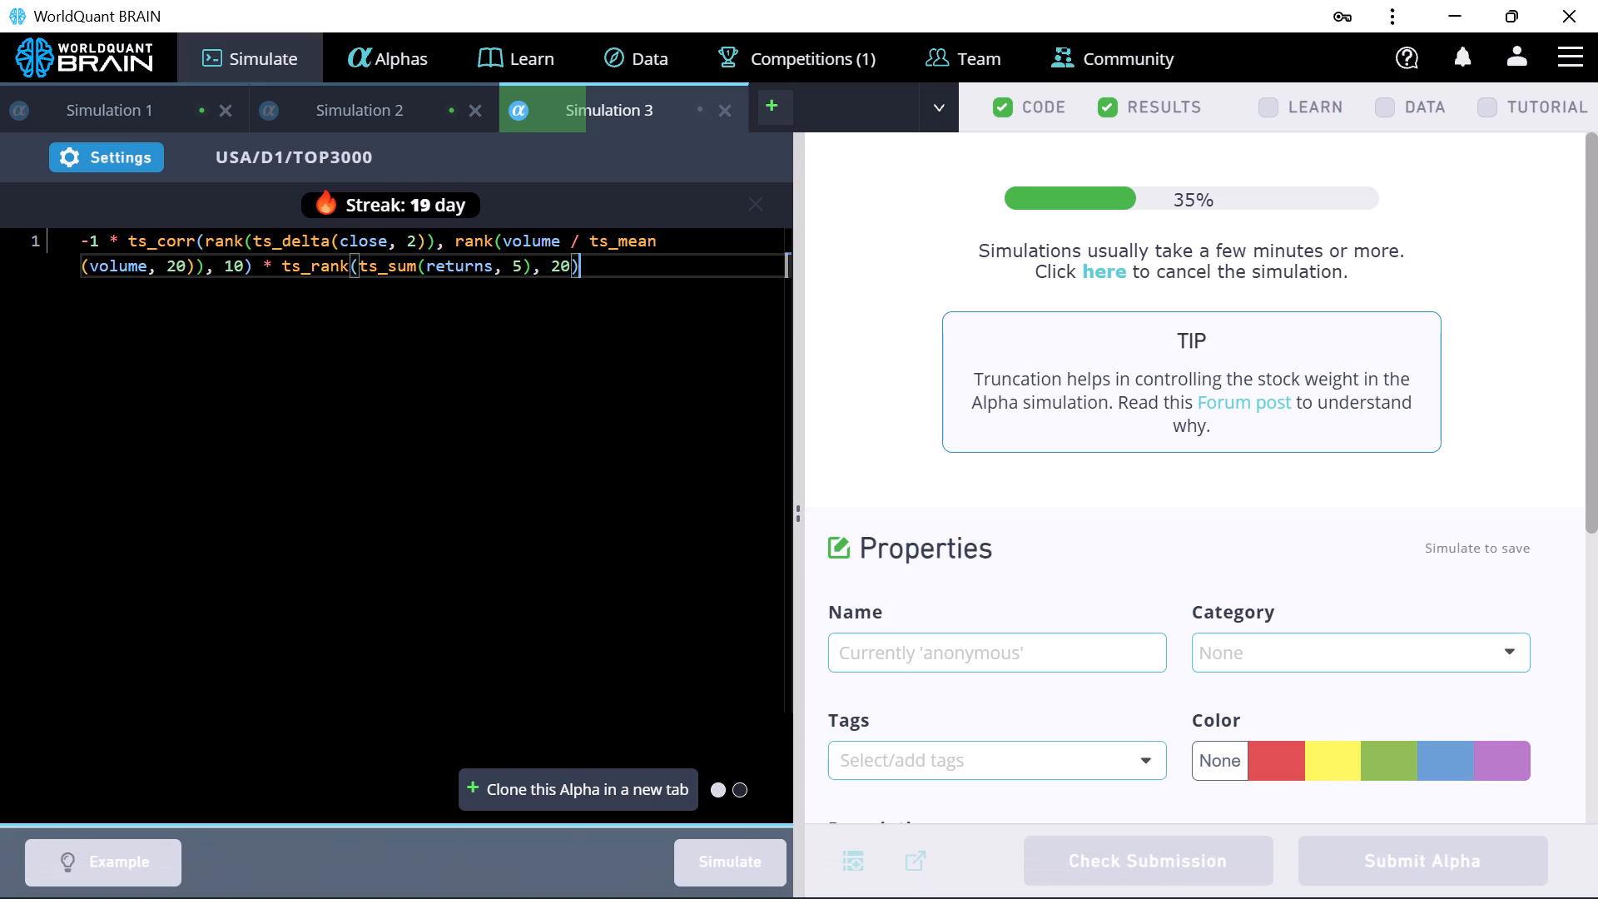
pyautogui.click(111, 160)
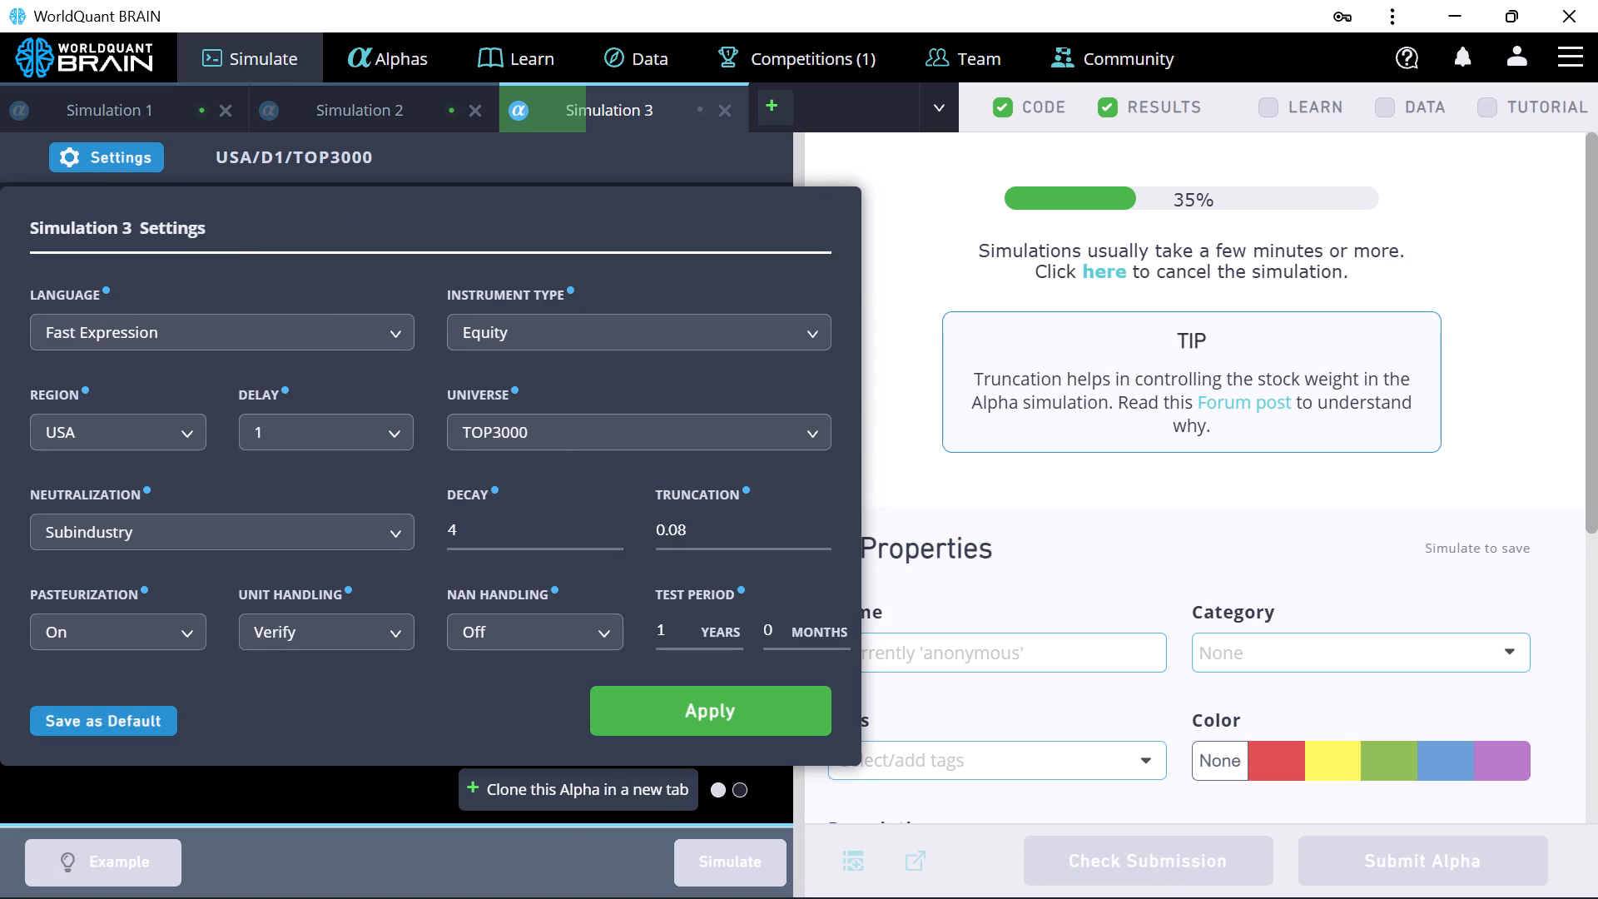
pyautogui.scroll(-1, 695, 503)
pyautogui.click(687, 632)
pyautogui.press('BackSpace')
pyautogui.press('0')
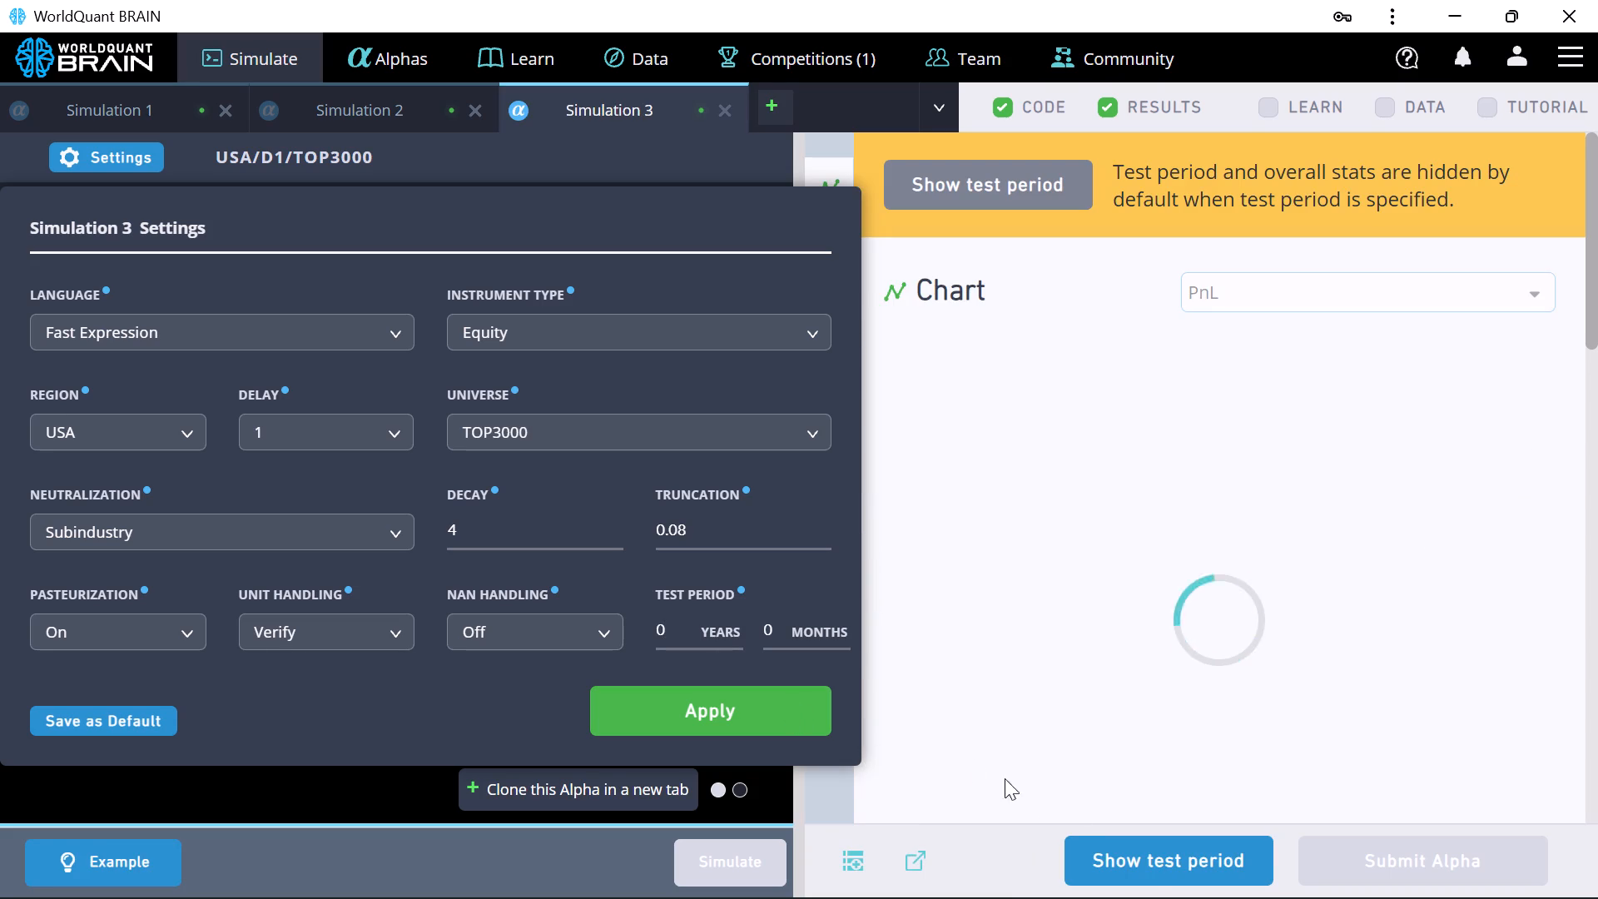
# Show the hidden test period and examine the PnL chart and the yearly performance table for Simulation 3.
pyautogui.click(1152, 856)
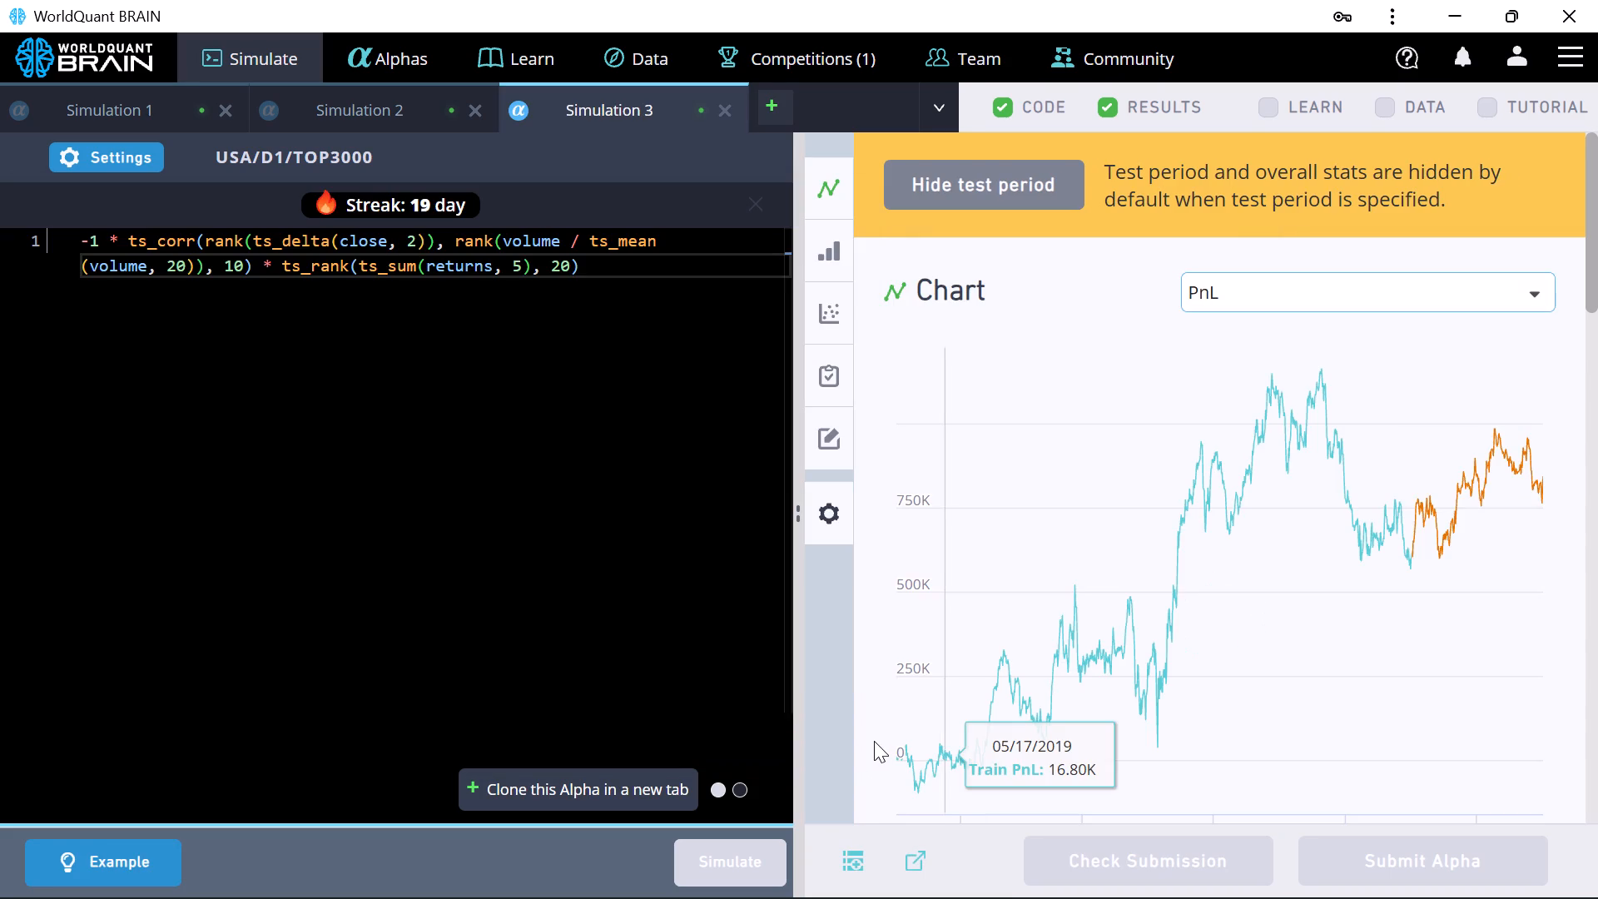
pyautogui.scroll(-2, 1263, 658)
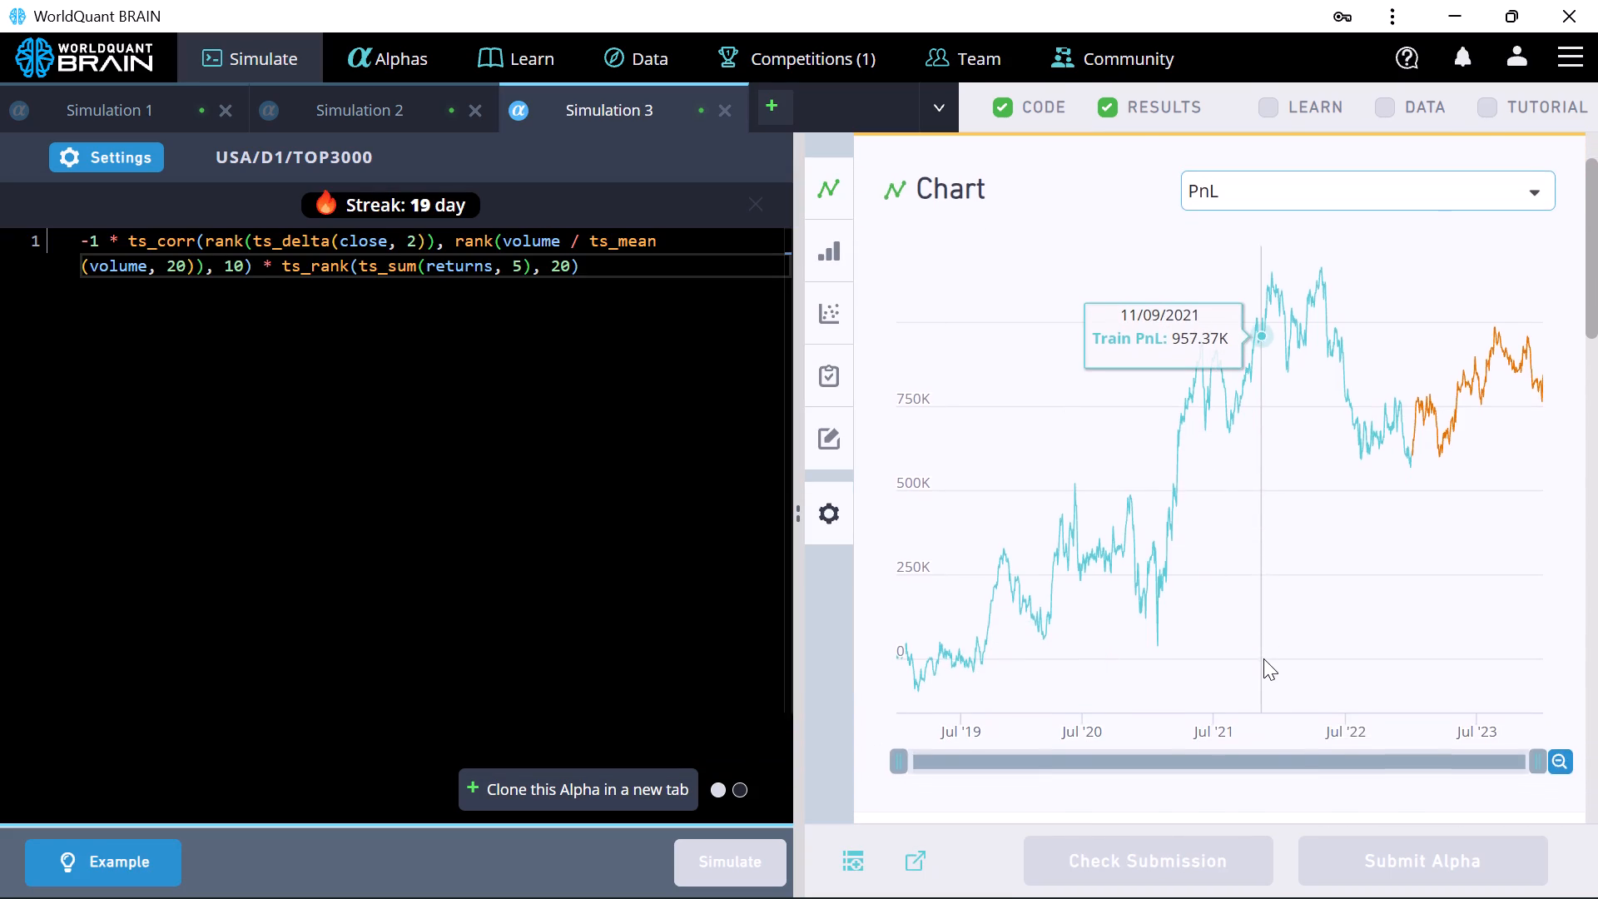
pyautogui.scroll(-4, 1263, 658)
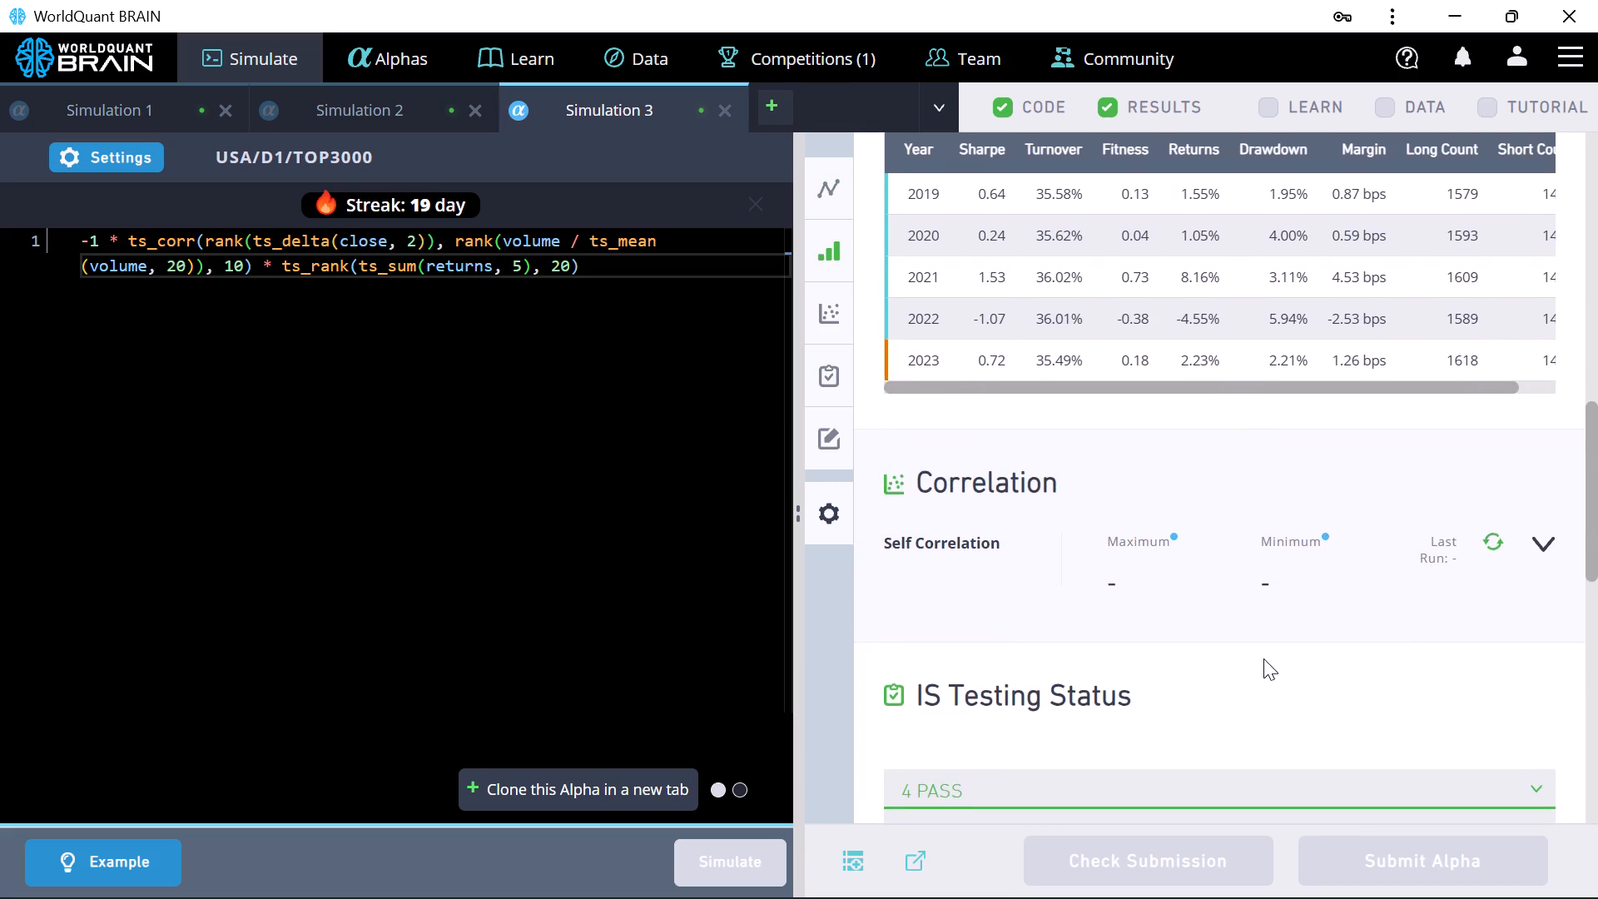
# Expand the failed checks under IS Testing Status and read them.
pyautogui.scroll(-1, 1263, 658)
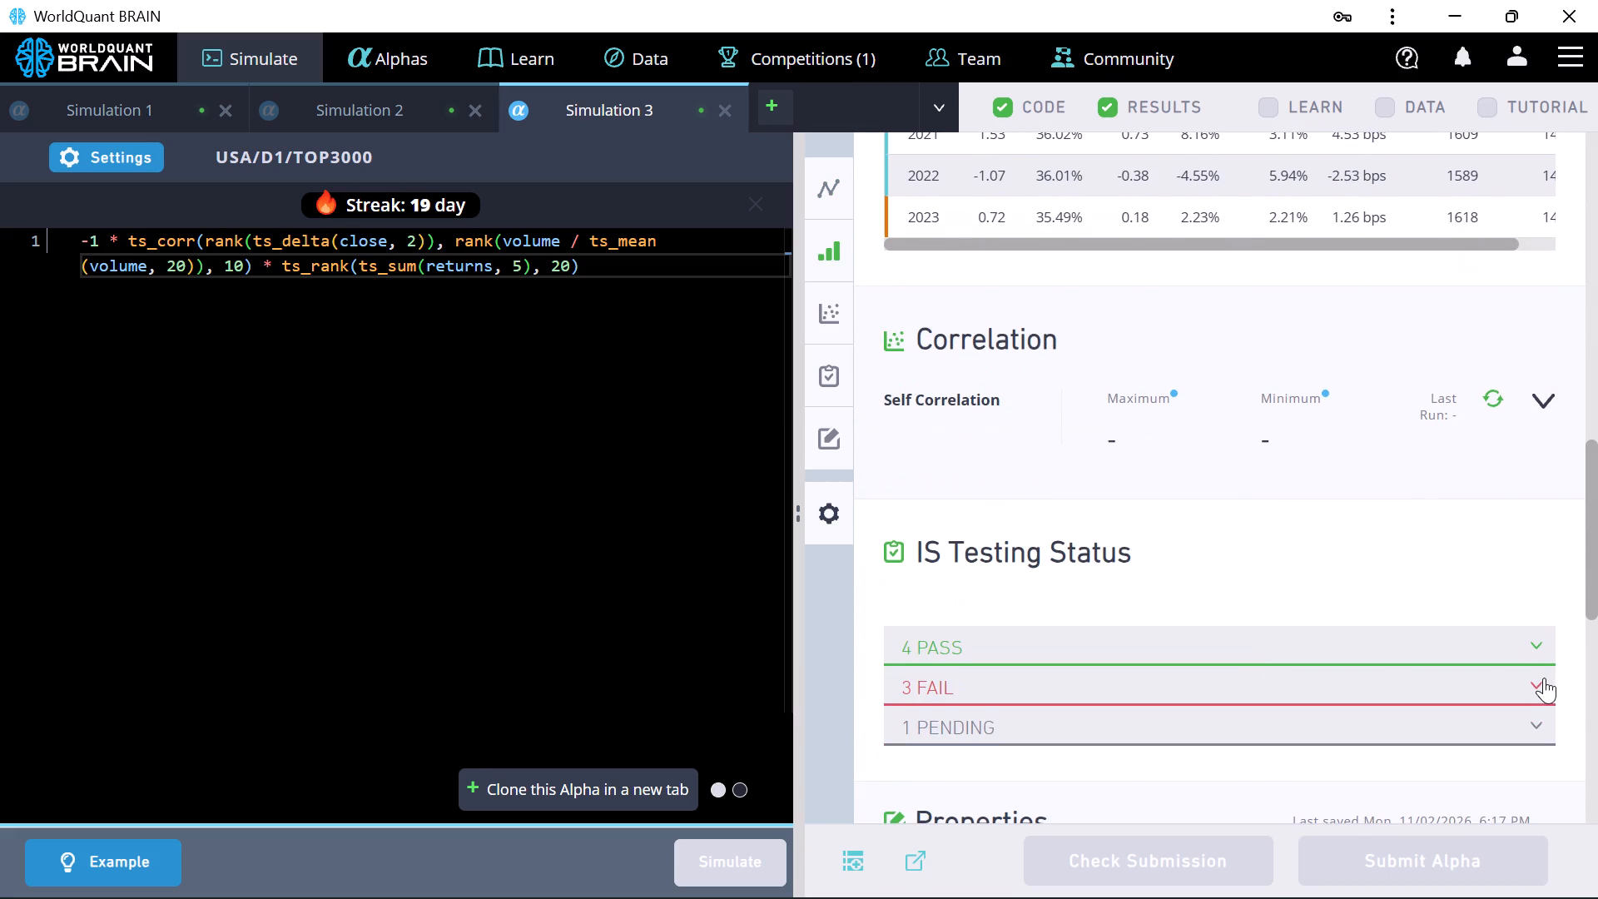
pyautogui.click(1544, 678)
pyautogui.scroll(-2, 1544, 678)
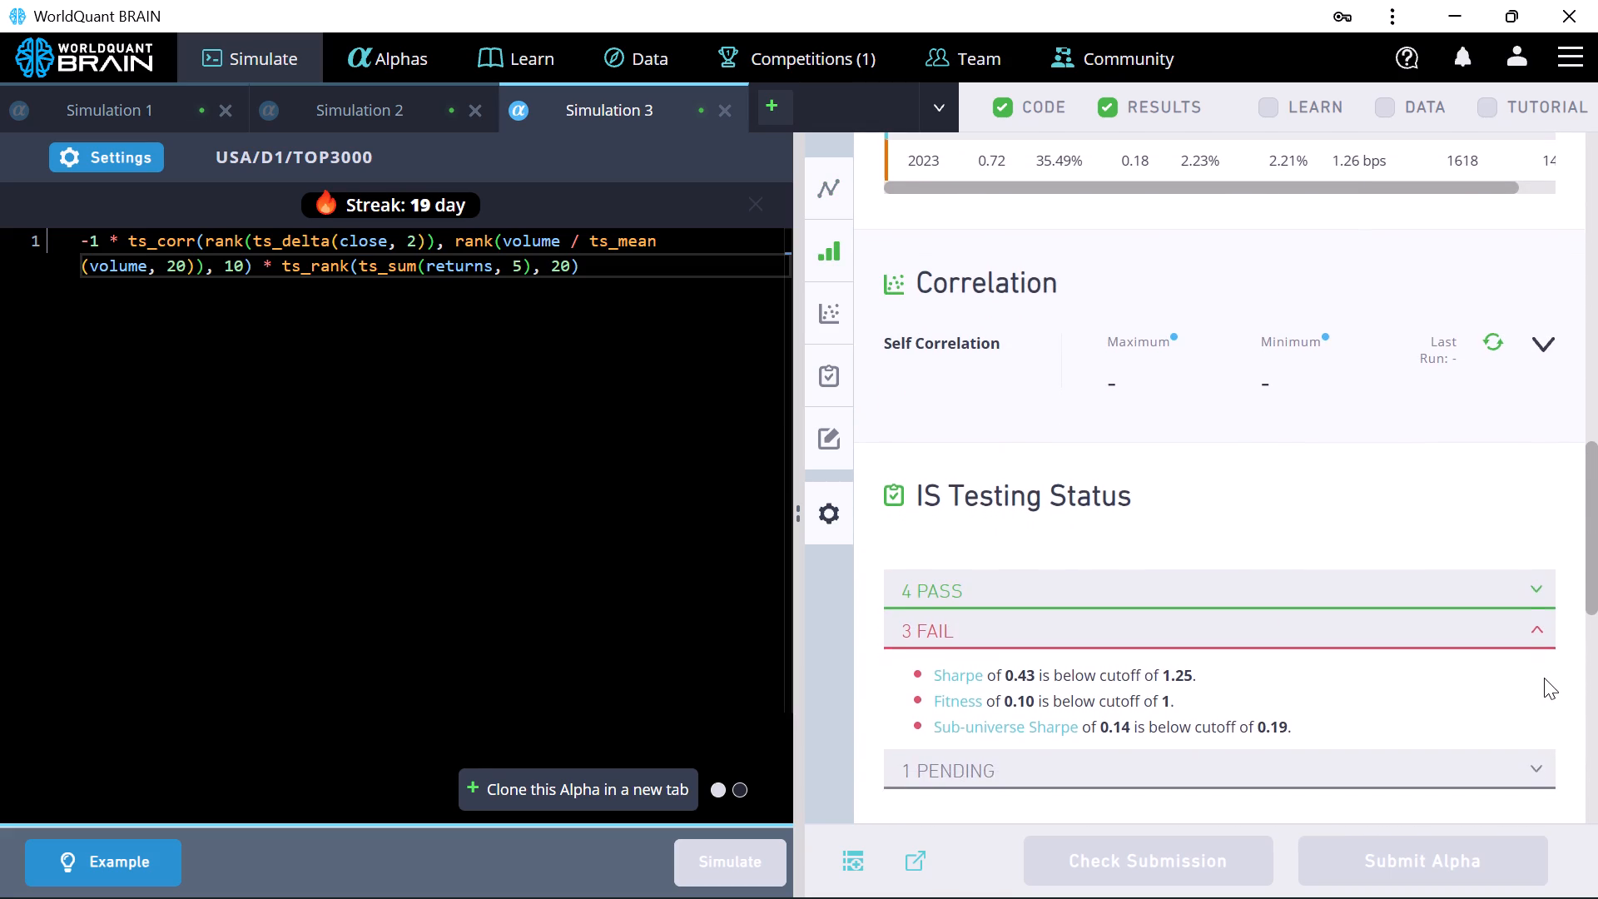
# Run the self-correlation check for the simulated alpha.
pyautogui.scroll(-1, 1544, 678)
pyautogui.click(1495, 279)
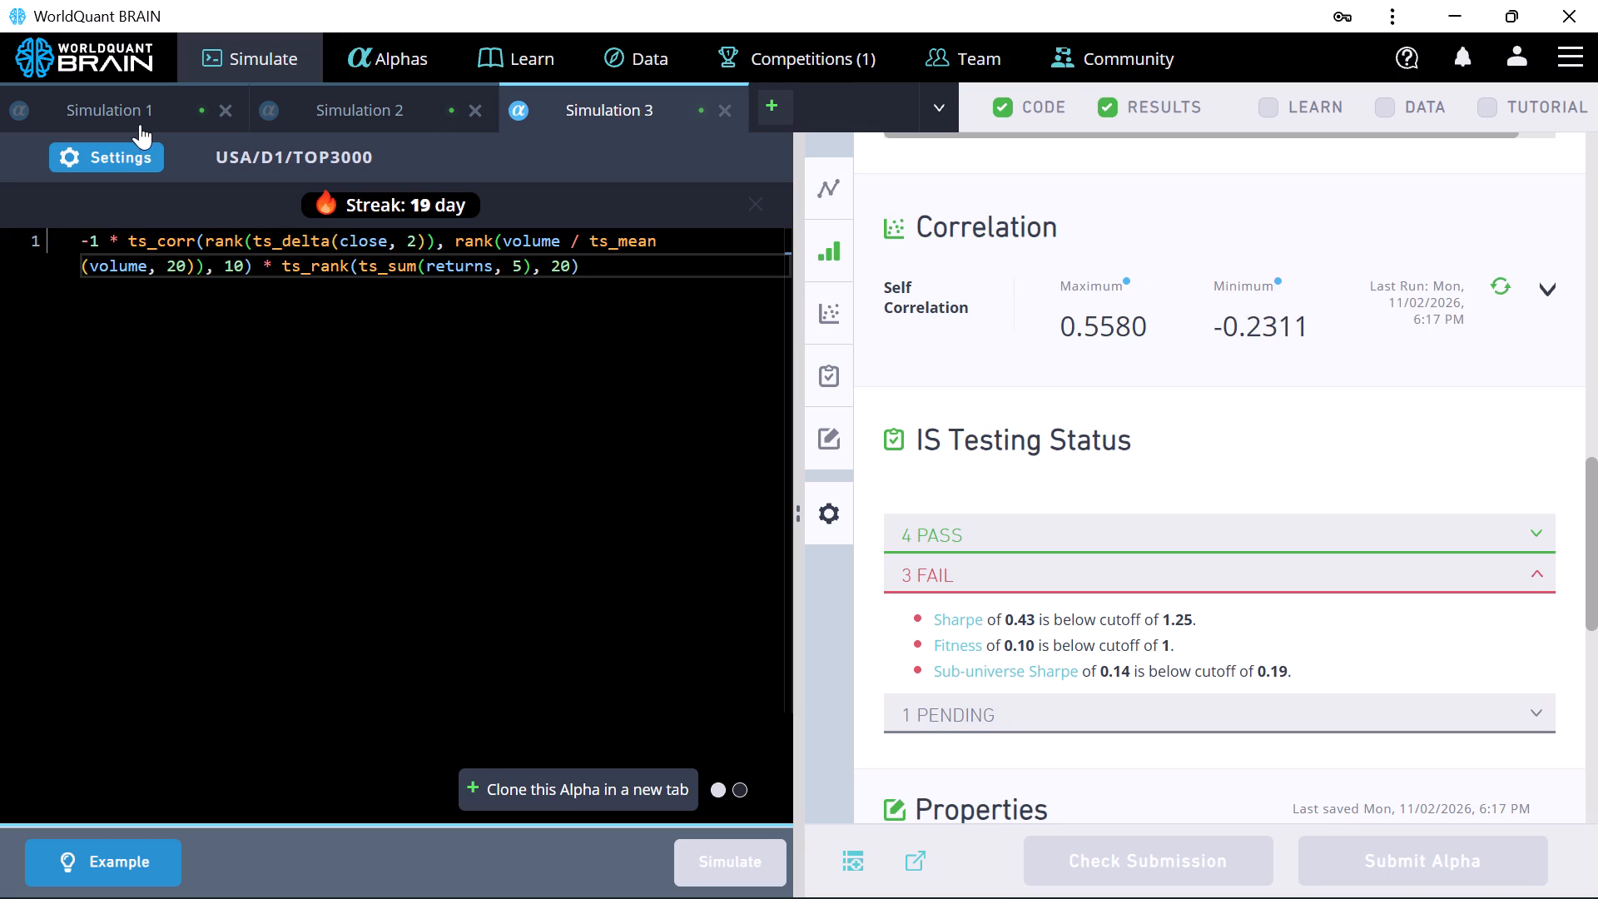
# Apply Simulation 3 settings with decay 15, truncation 0.02 and a test period of 0 years.
pyautogui.click(140, 147)
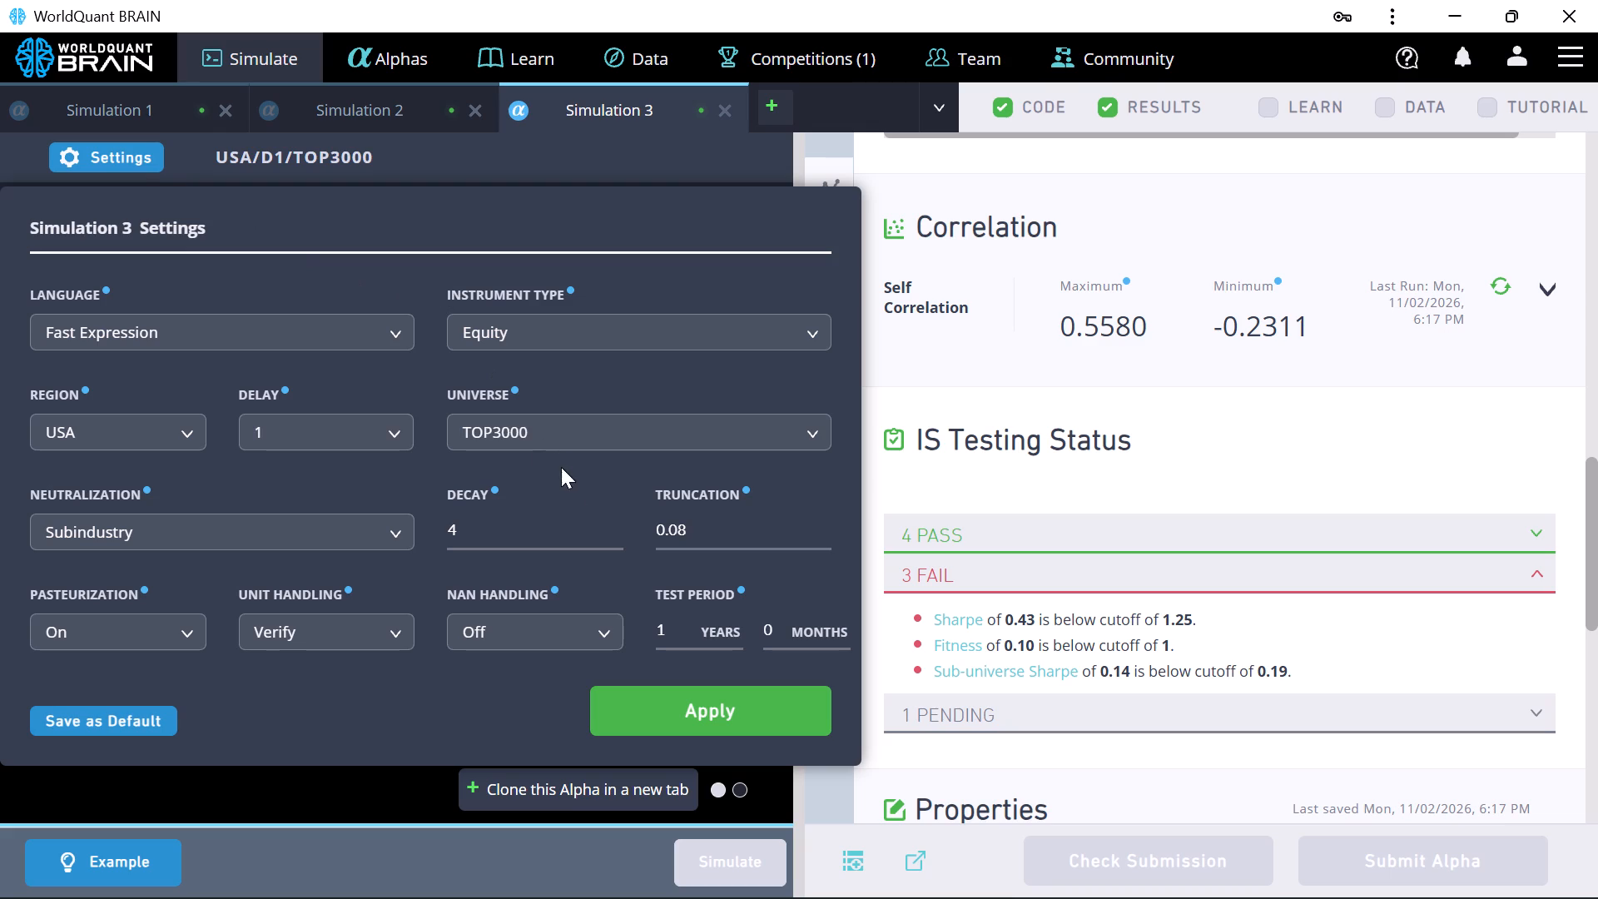
pyautogui.tripleClick(617, 528)
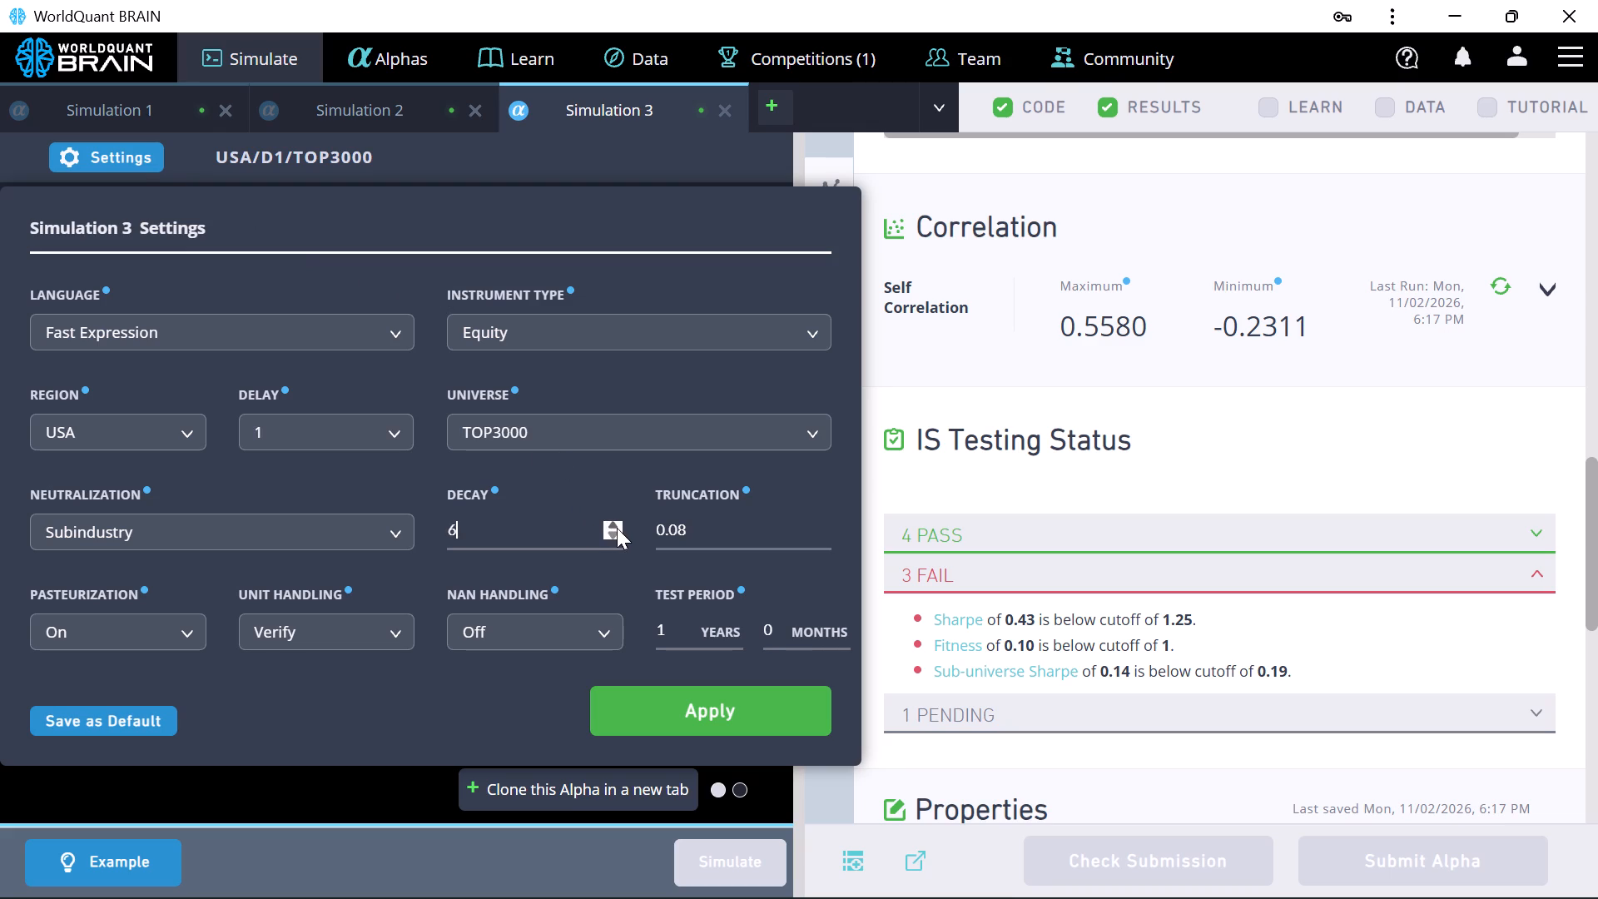
pyautogui.click(617, 528)
pyautogui.click(617, 528)
pyautogui.tripleClick(820, 531)
pyautogui.doubleClick(820, 531)
pyautogui.click(820, 531)
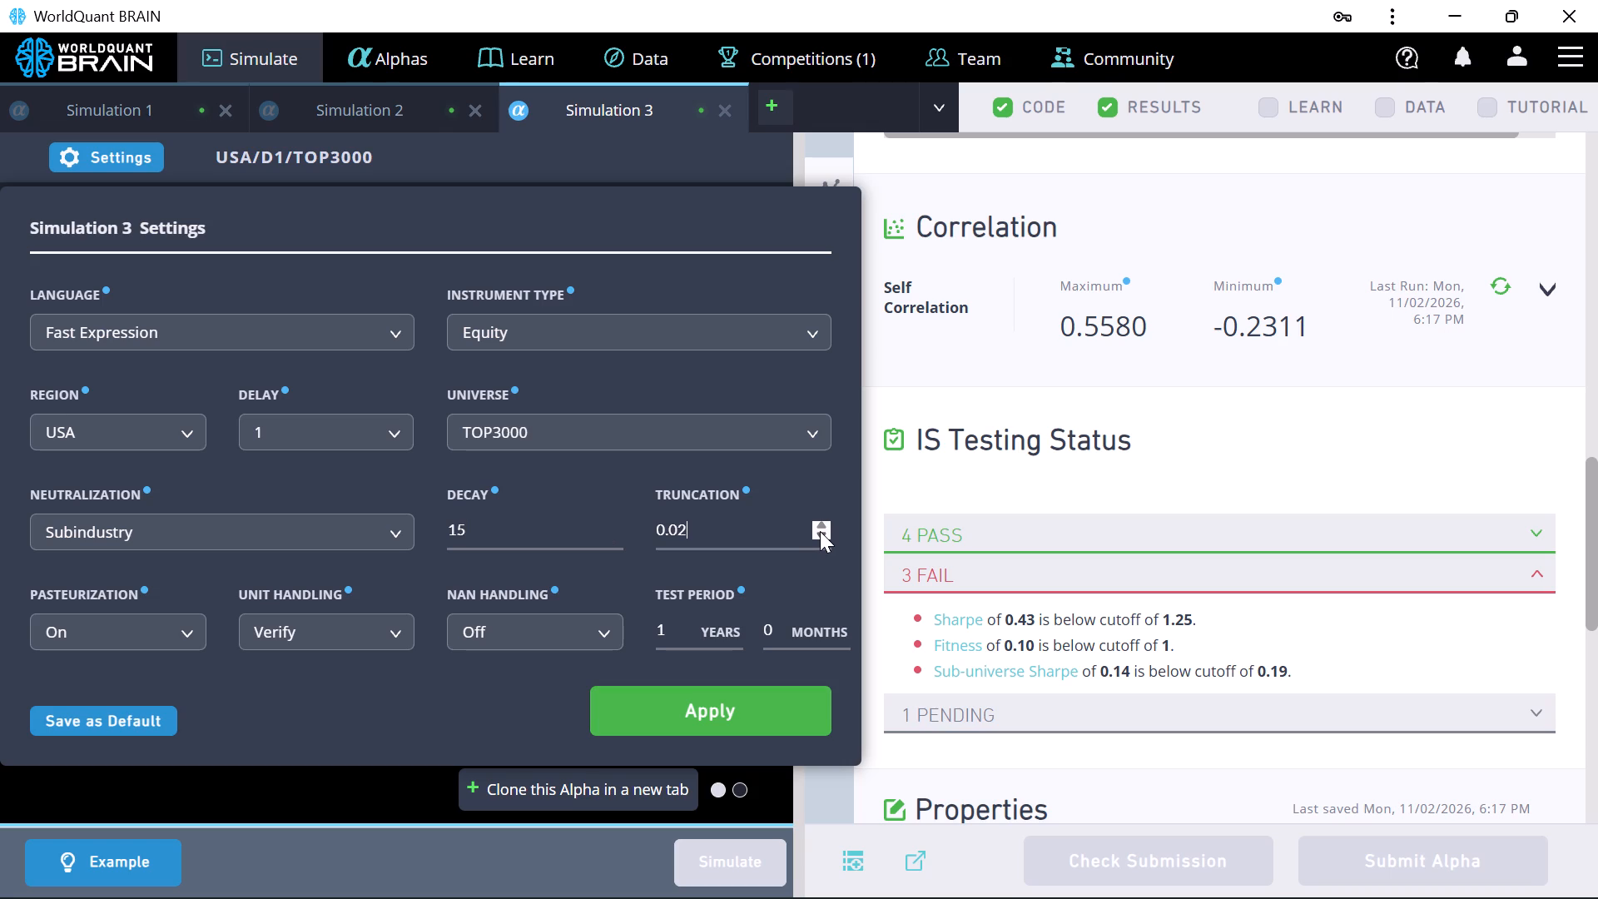
pyautogui.click(685, 632)
pyautogui.press('BackSpace')
pyautogui.press('0')
pyautogui.click(683, 706)
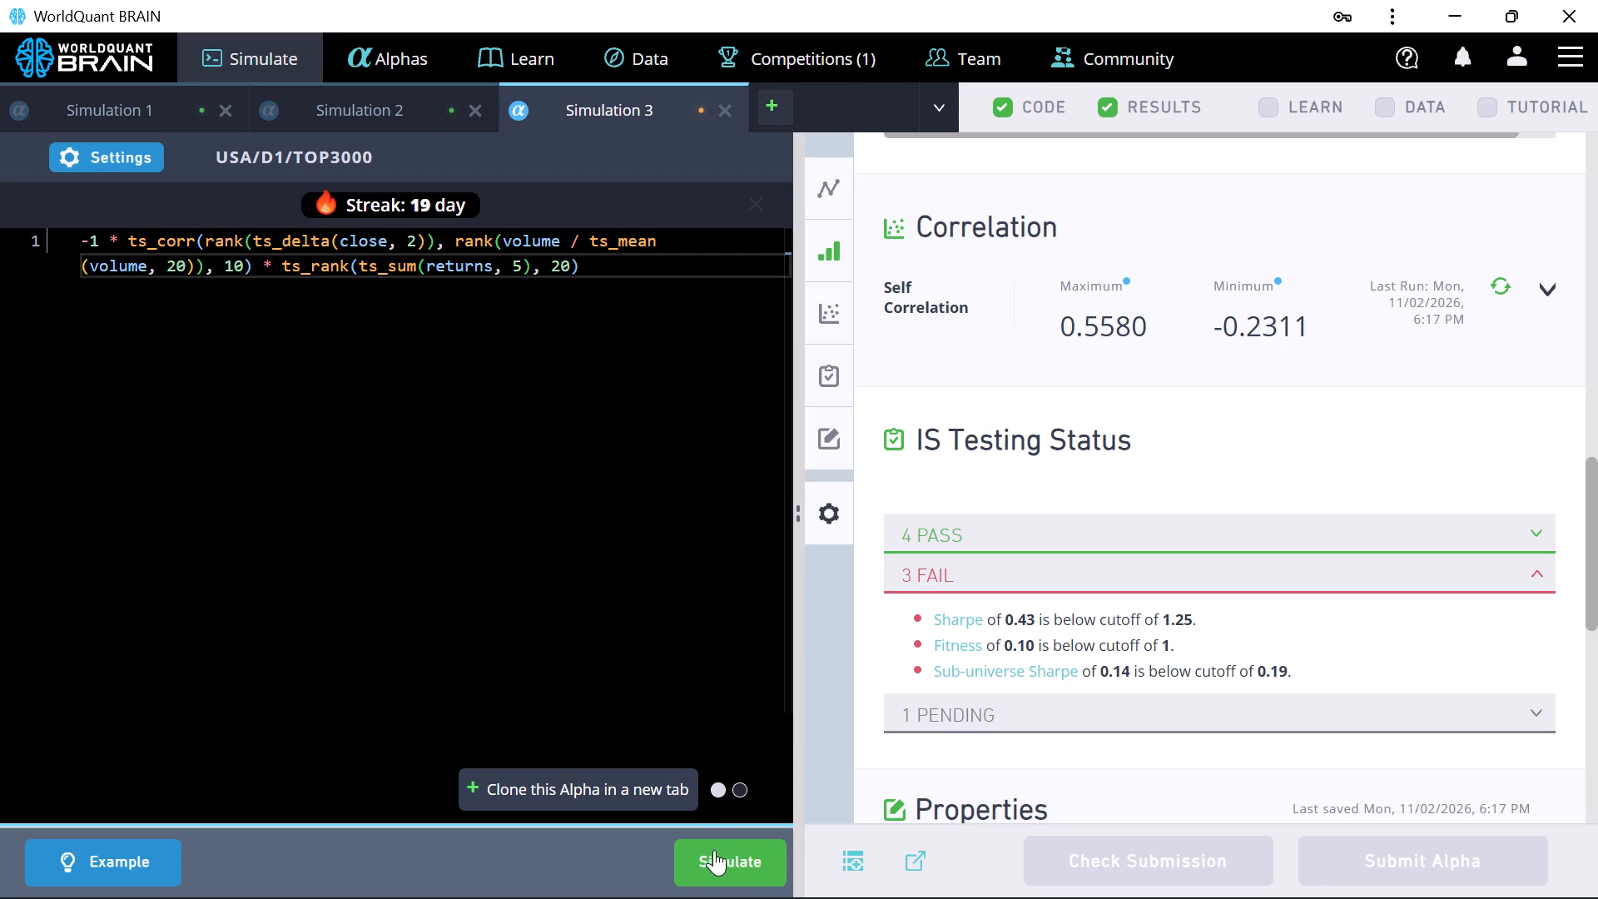
# Run the simulation of the current alpha expression with the updated settings.
pyautogui.click(716, 866)
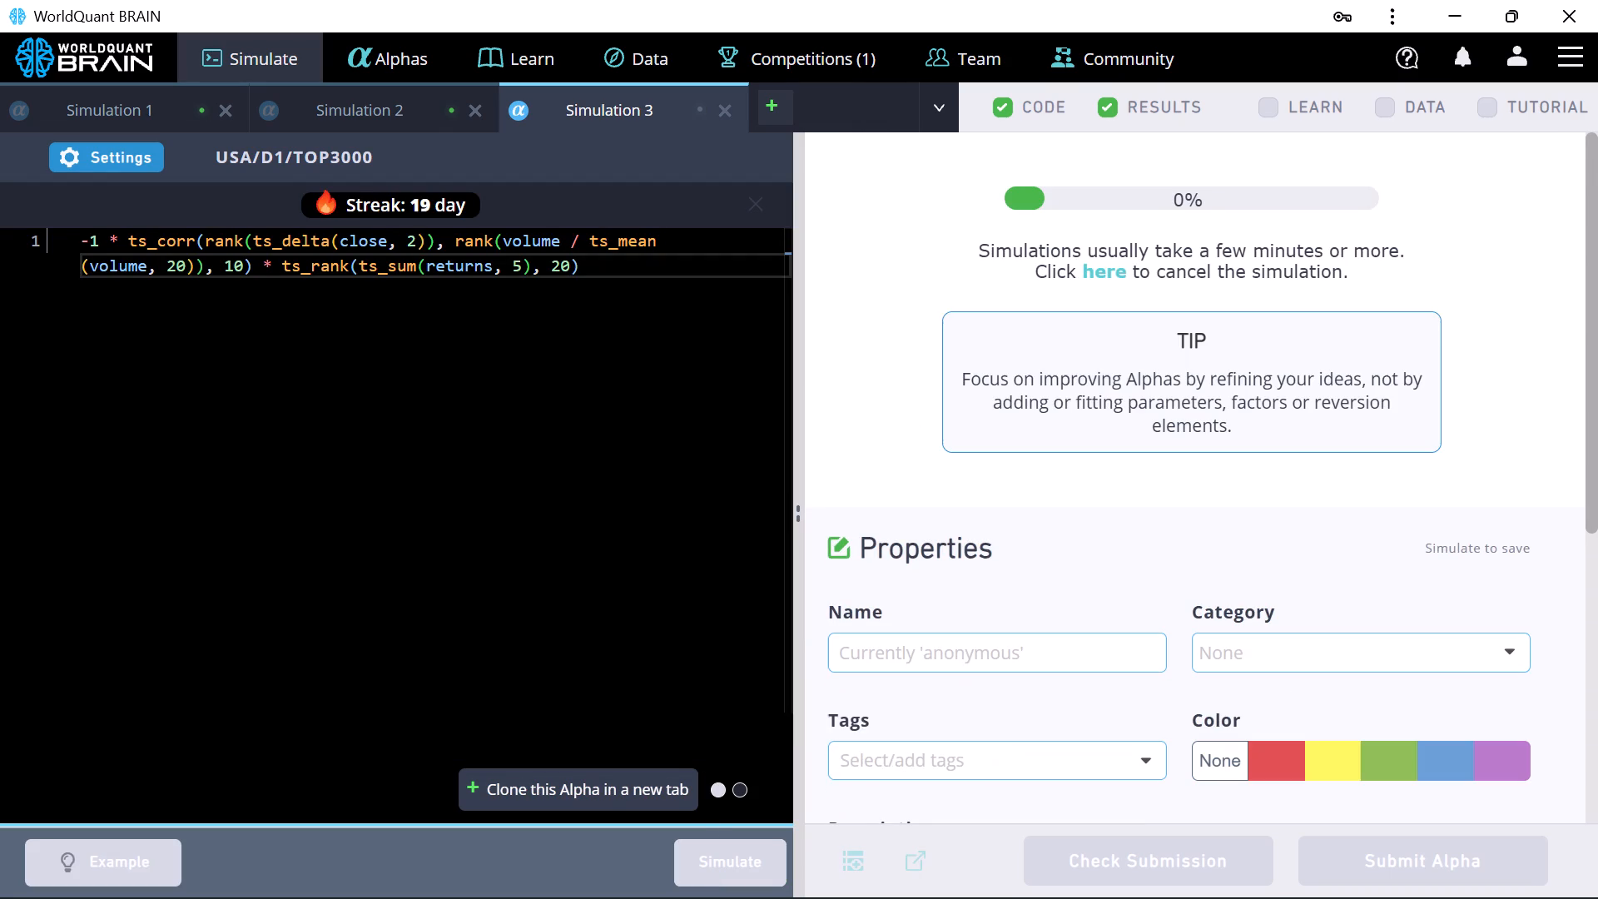
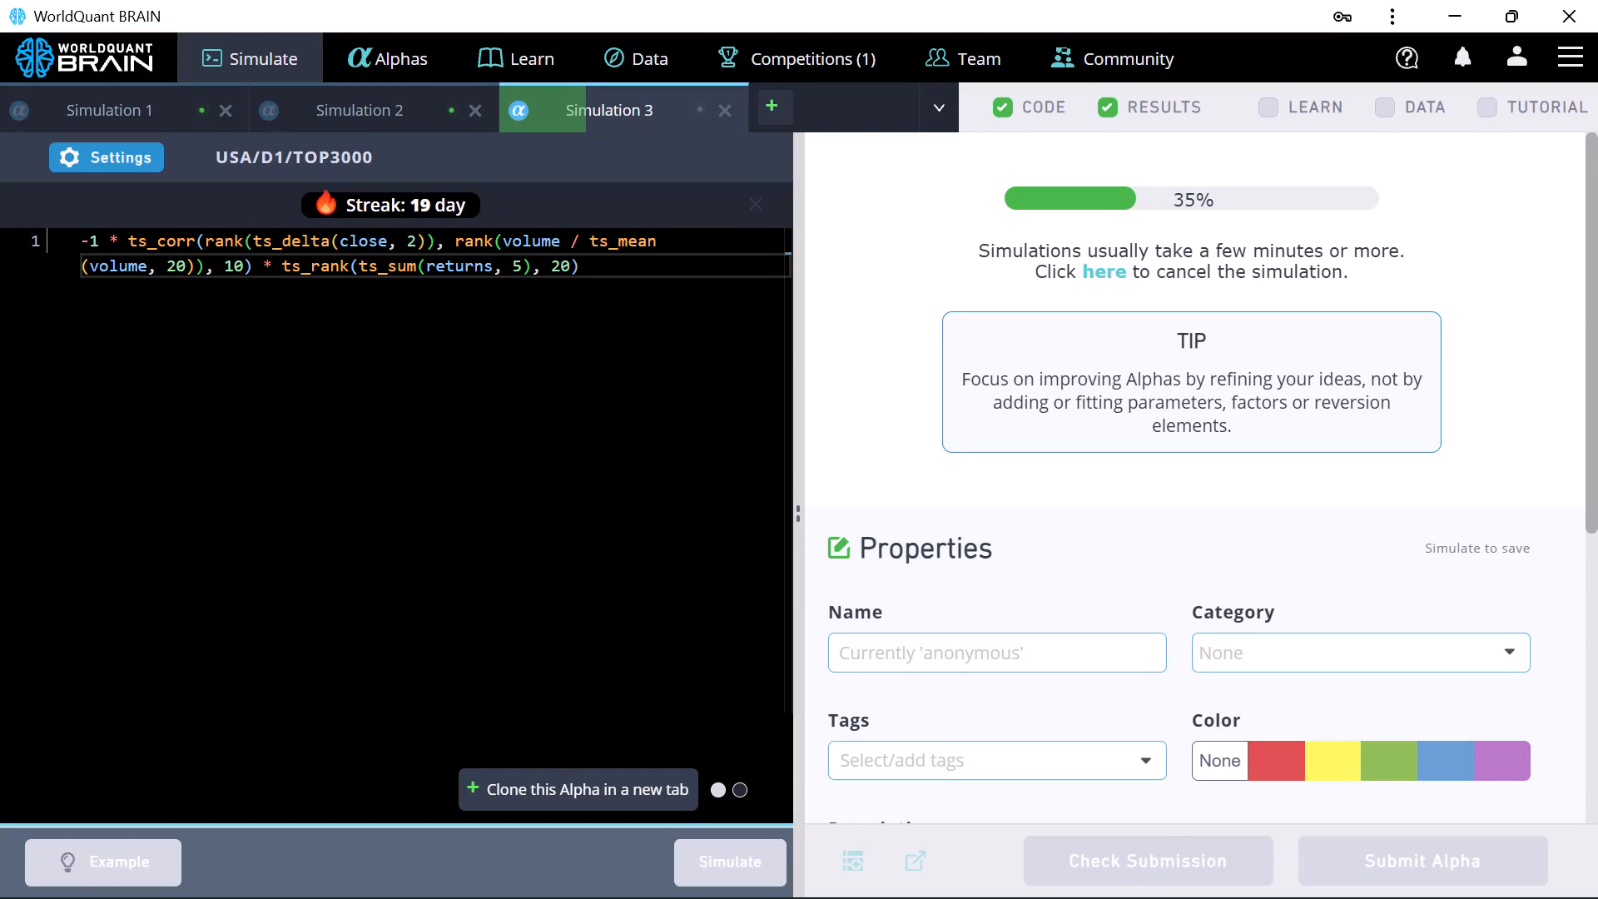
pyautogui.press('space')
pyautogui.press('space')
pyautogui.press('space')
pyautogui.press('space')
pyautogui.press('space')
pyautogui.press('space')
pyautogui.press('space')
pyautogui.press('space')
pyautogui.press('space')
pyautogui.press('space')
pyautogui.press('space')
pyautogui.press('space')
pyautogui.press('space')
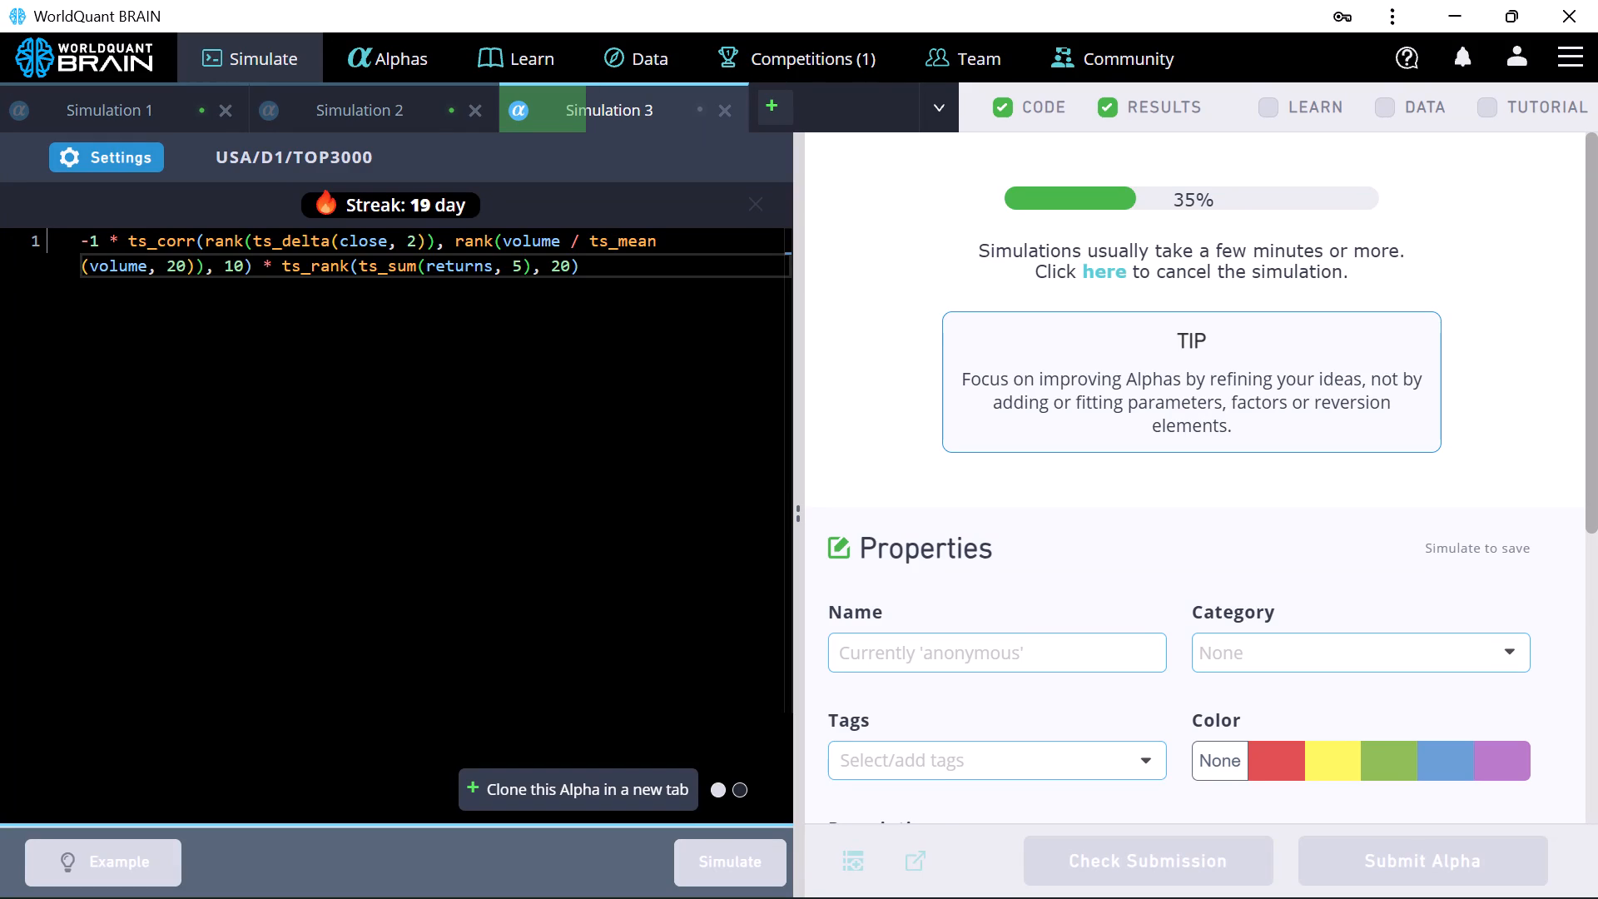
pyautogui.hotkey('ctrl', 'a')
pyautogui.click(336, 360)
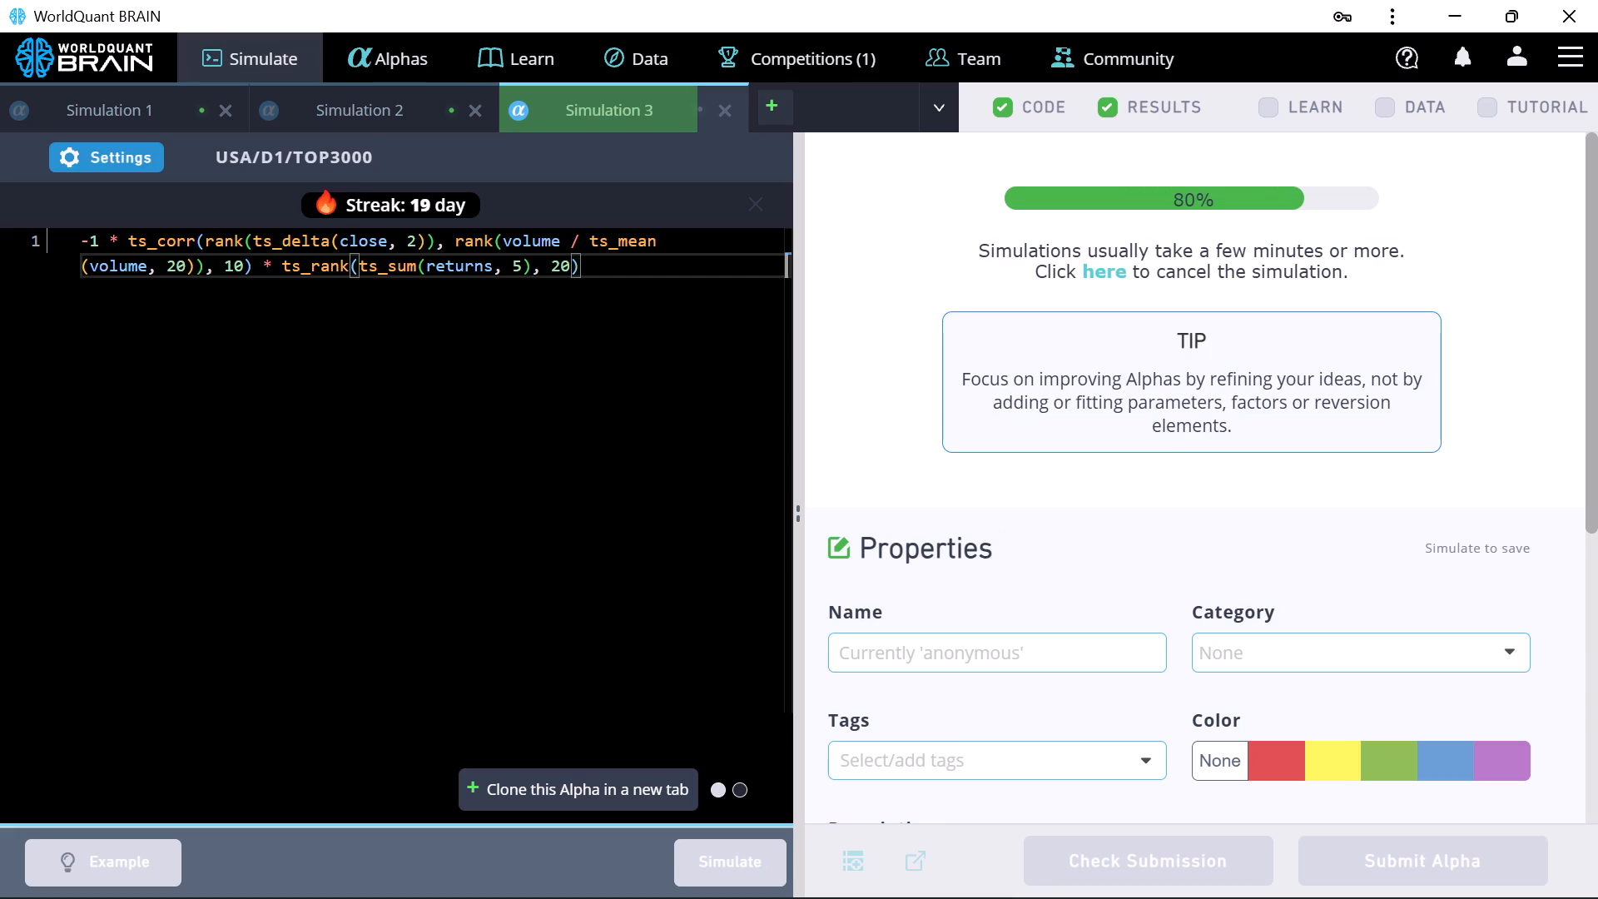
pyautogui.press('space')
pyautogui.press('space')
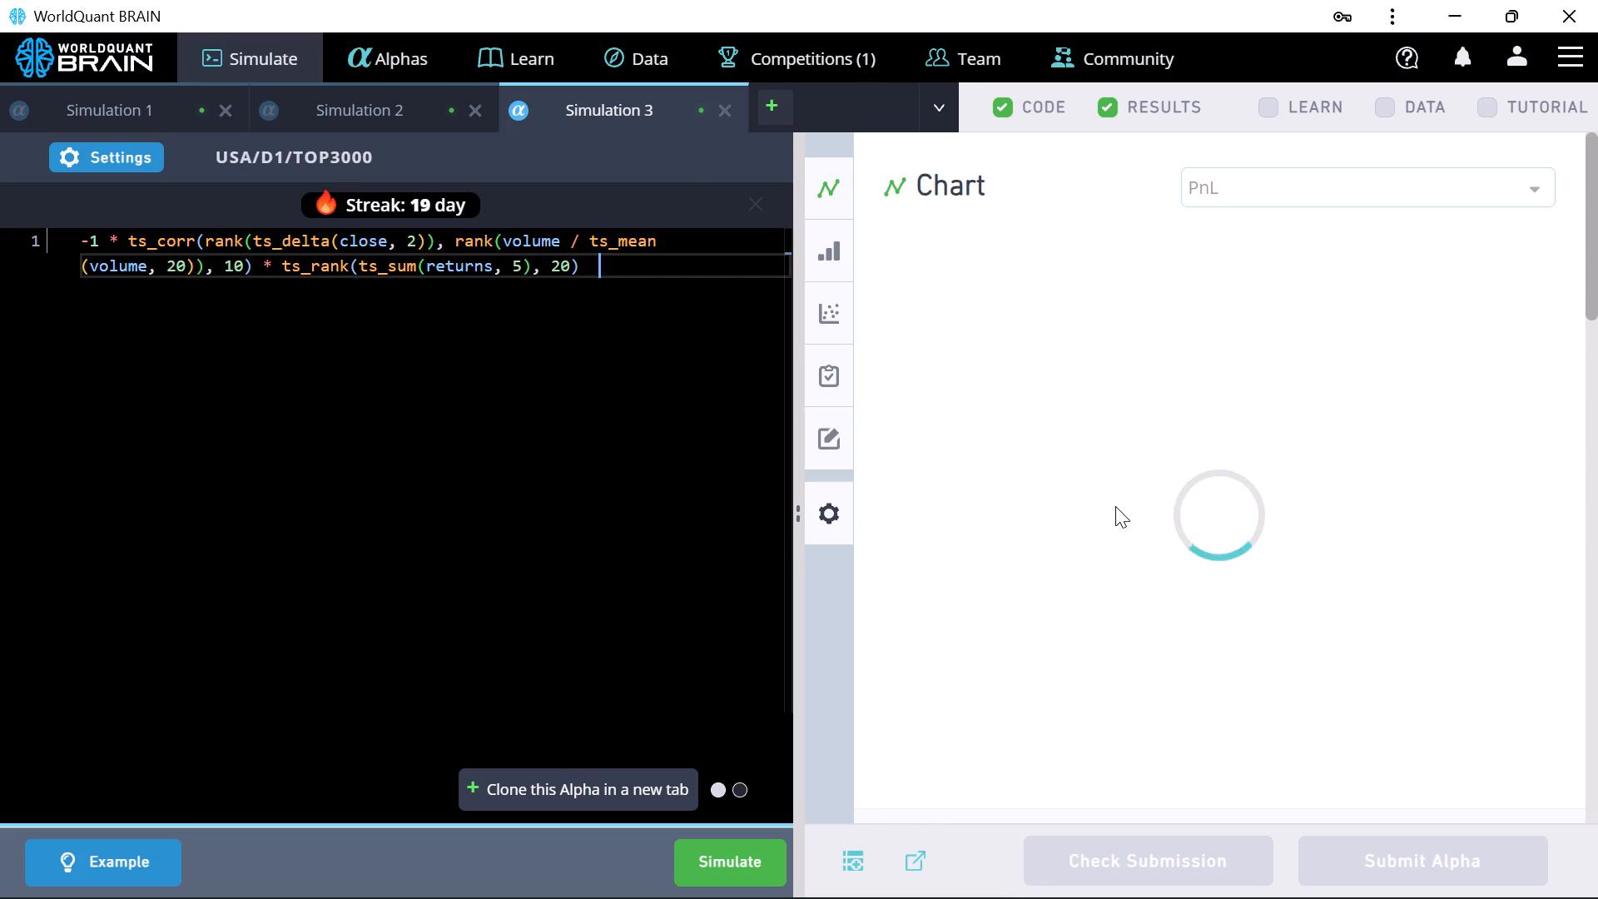
# Expand the failed checks under IS Testing Status for the re-simulated alpha and read them.
pyautogui.scroll(-1, 1118, 480)
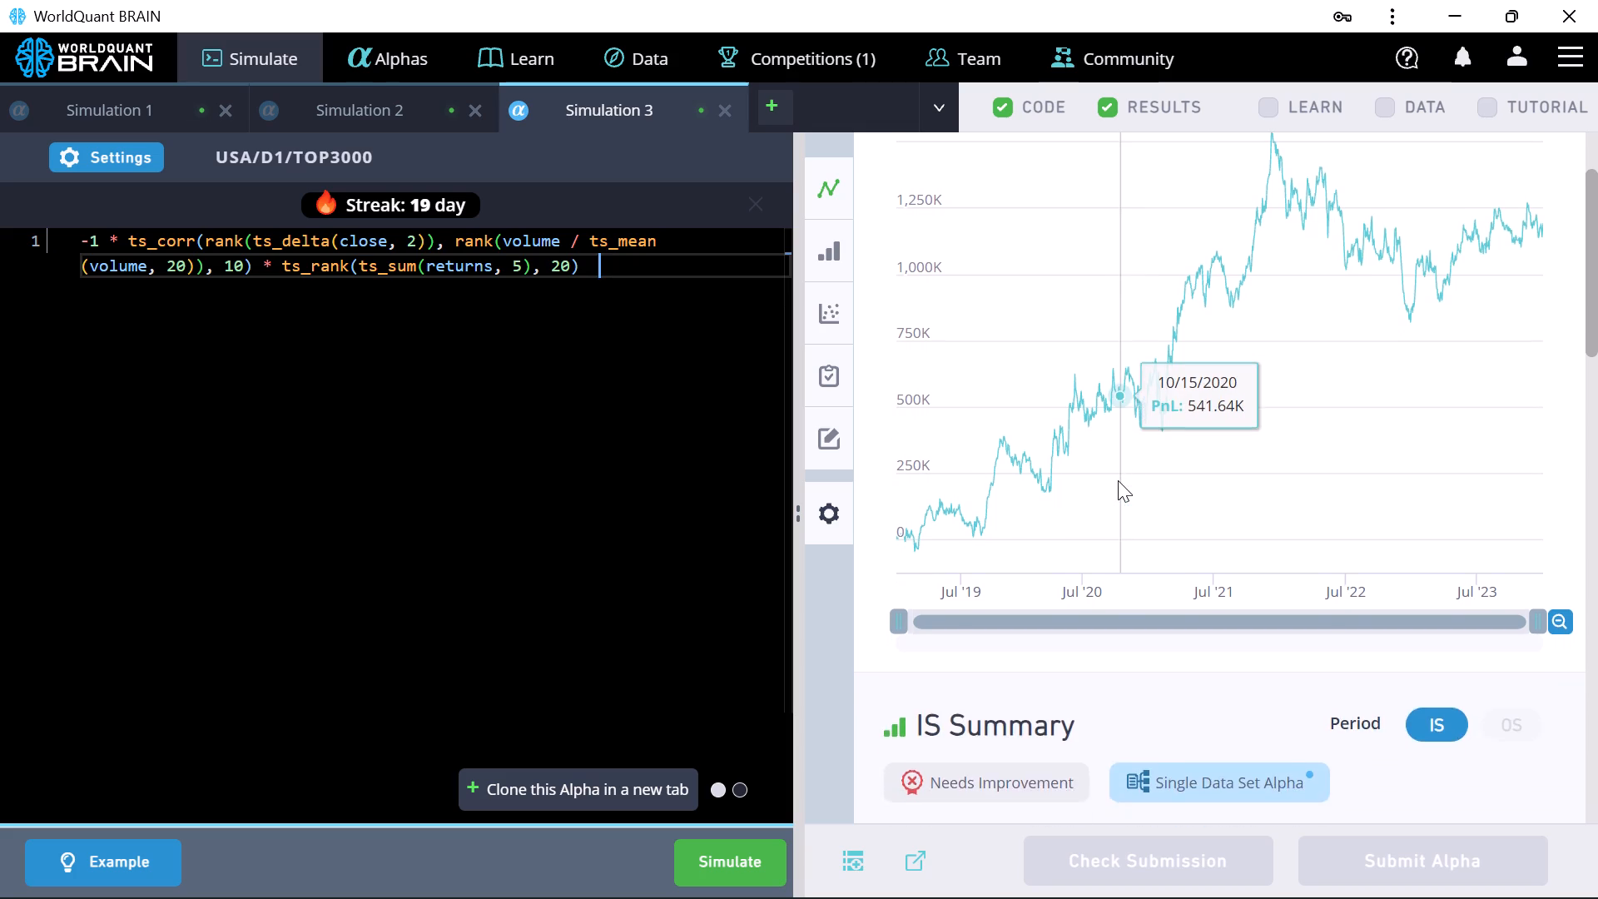
pyautogui.scroll(-4, 1118, 480)
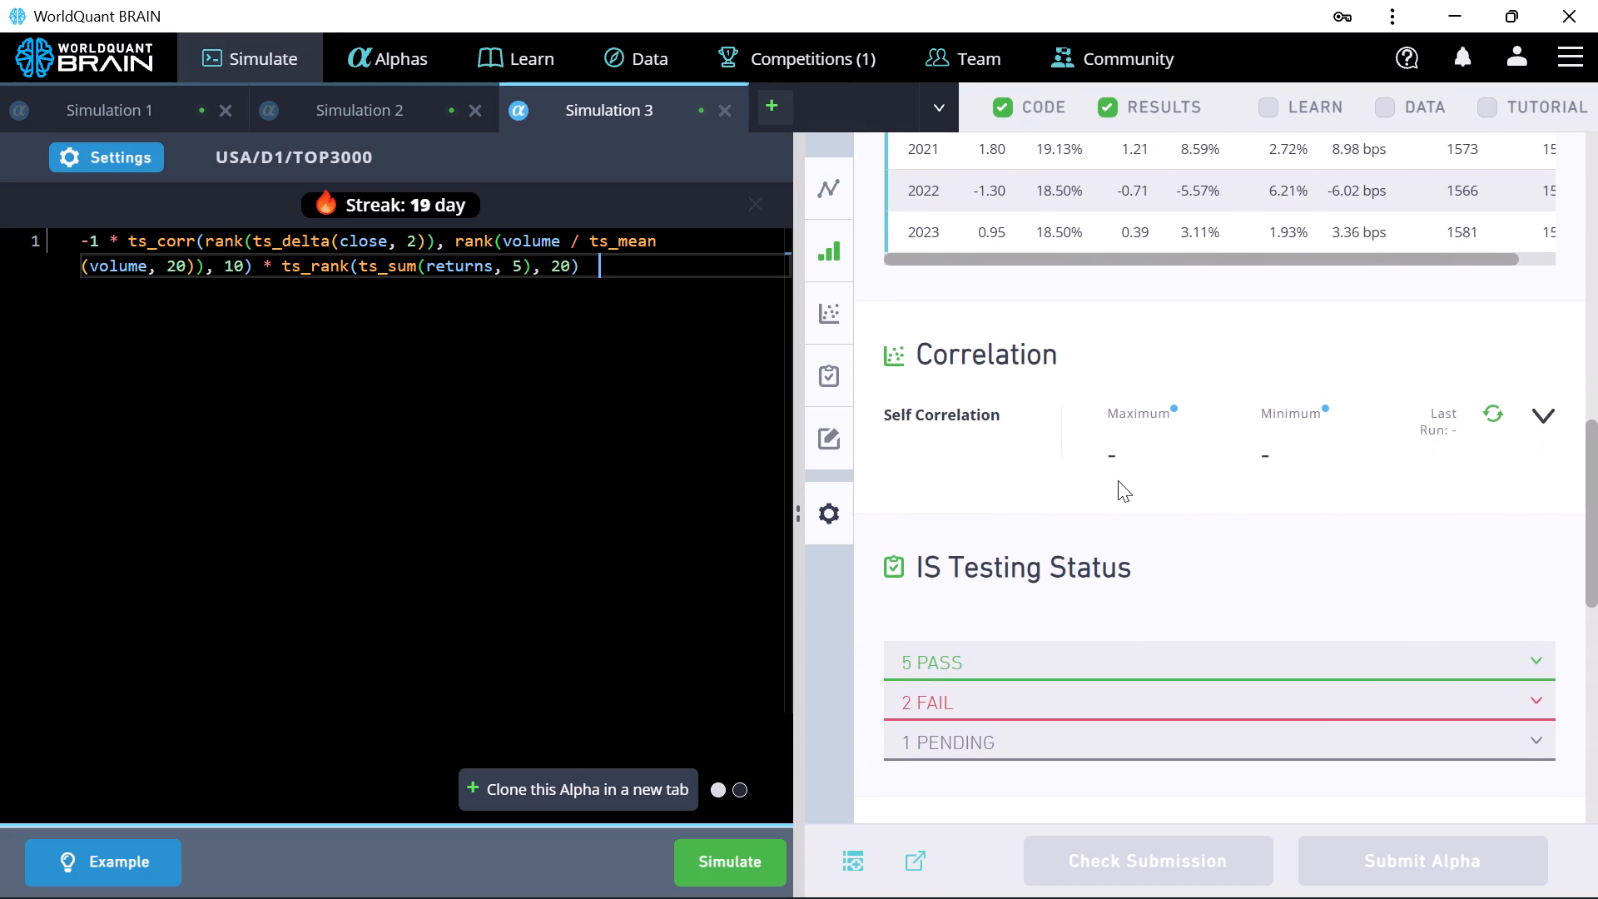
pyautogui.click(1547, 697)
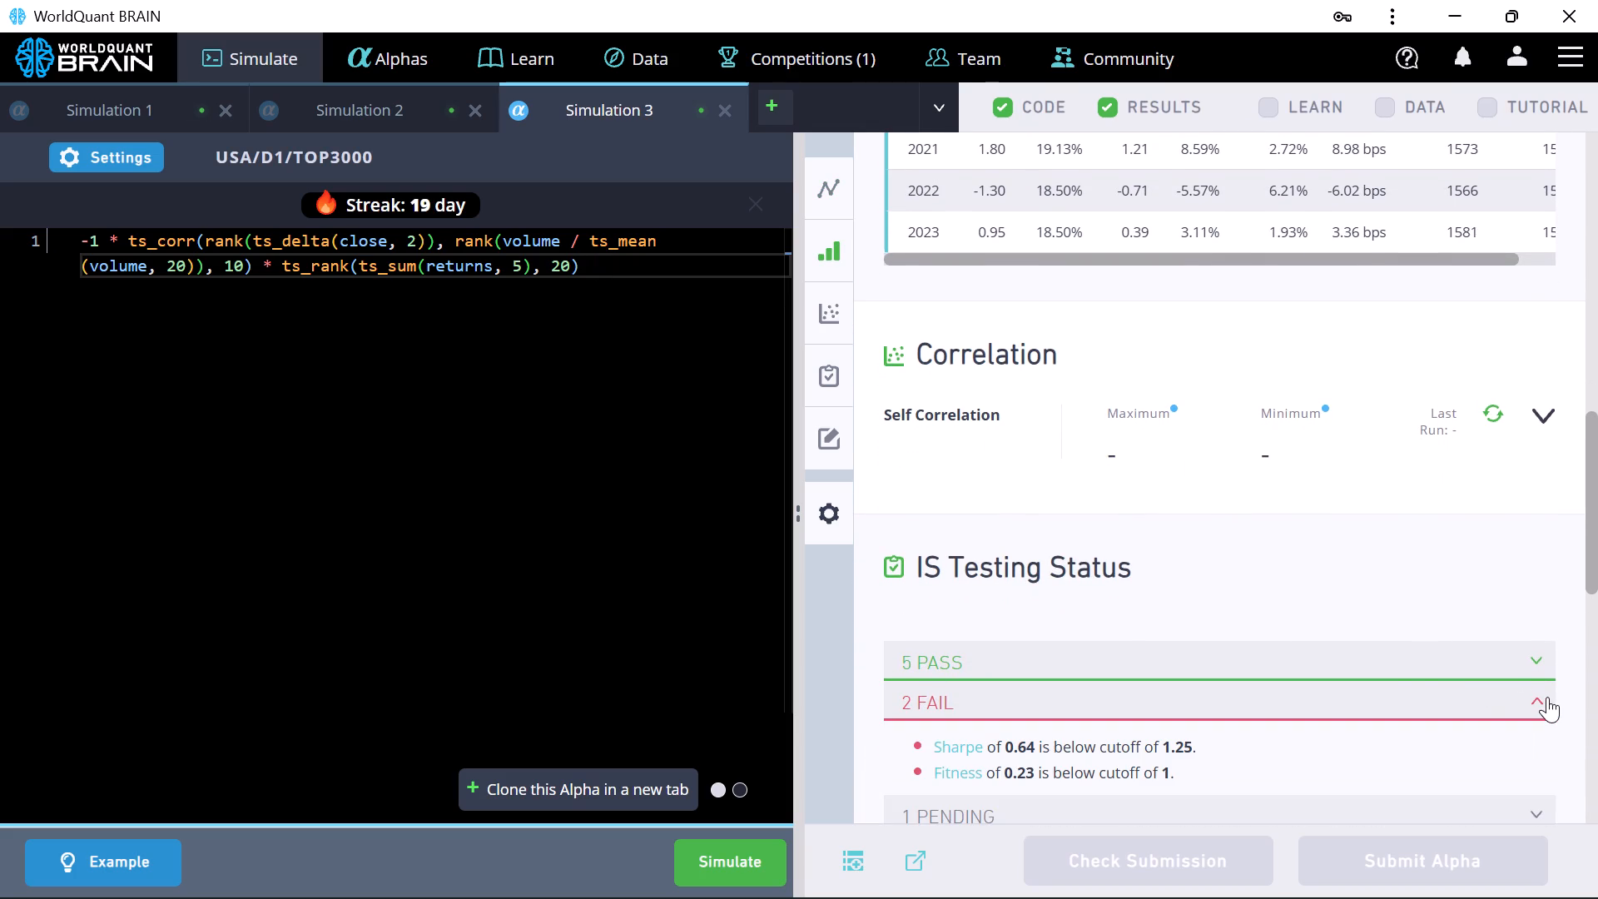
pyautogui.scroll(-2, 1302, 649)
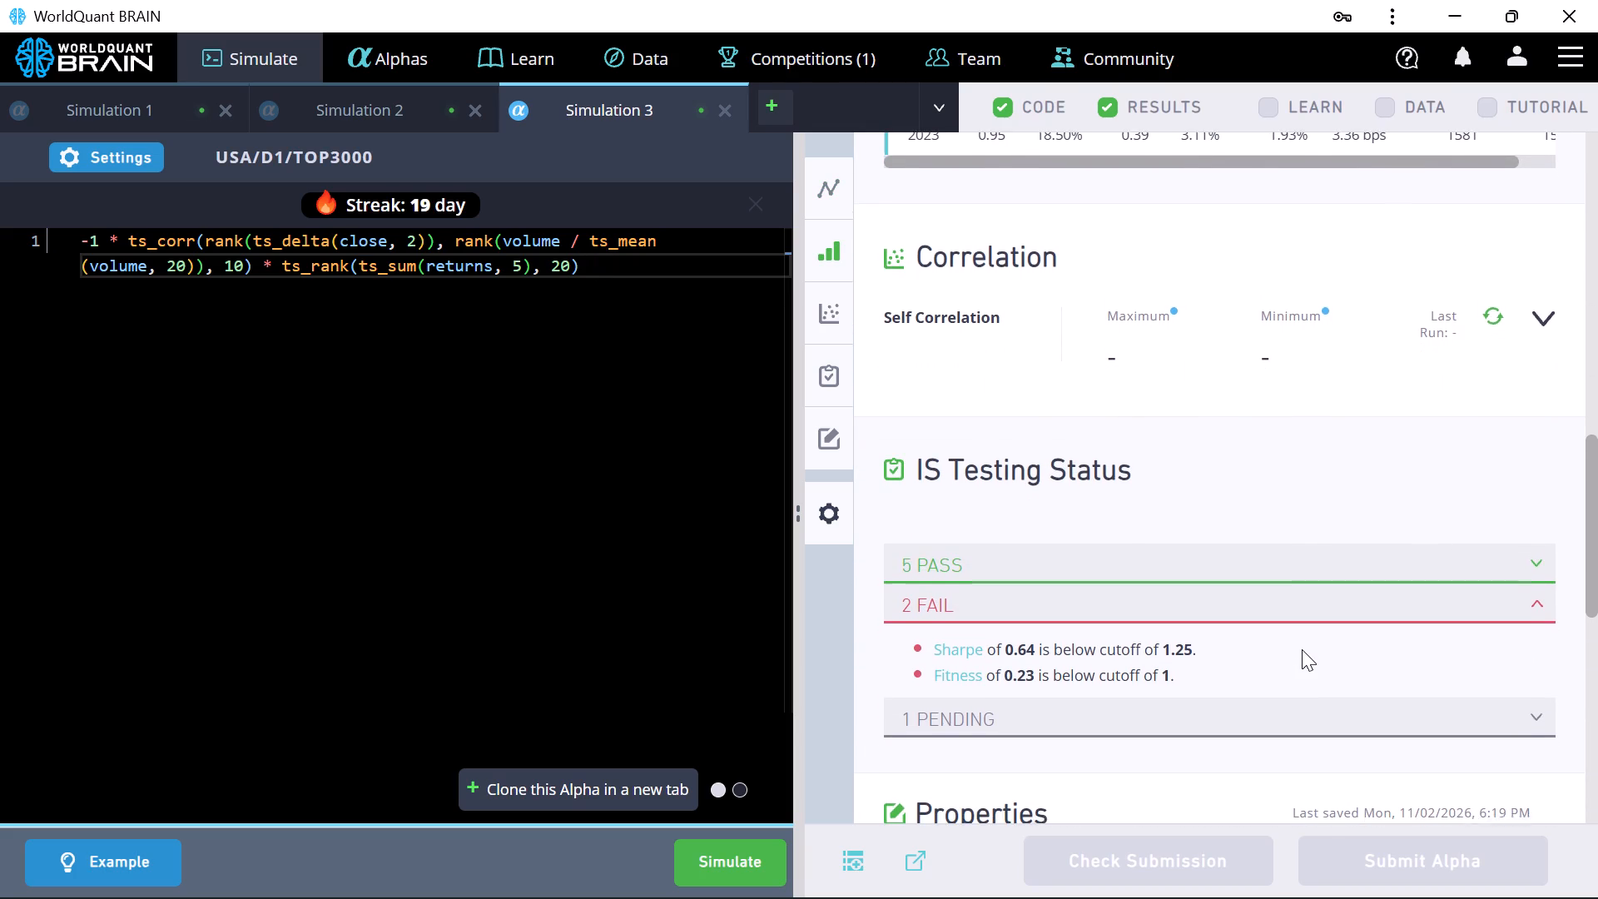
pyautogui.scroll(-1, 1302, 649)
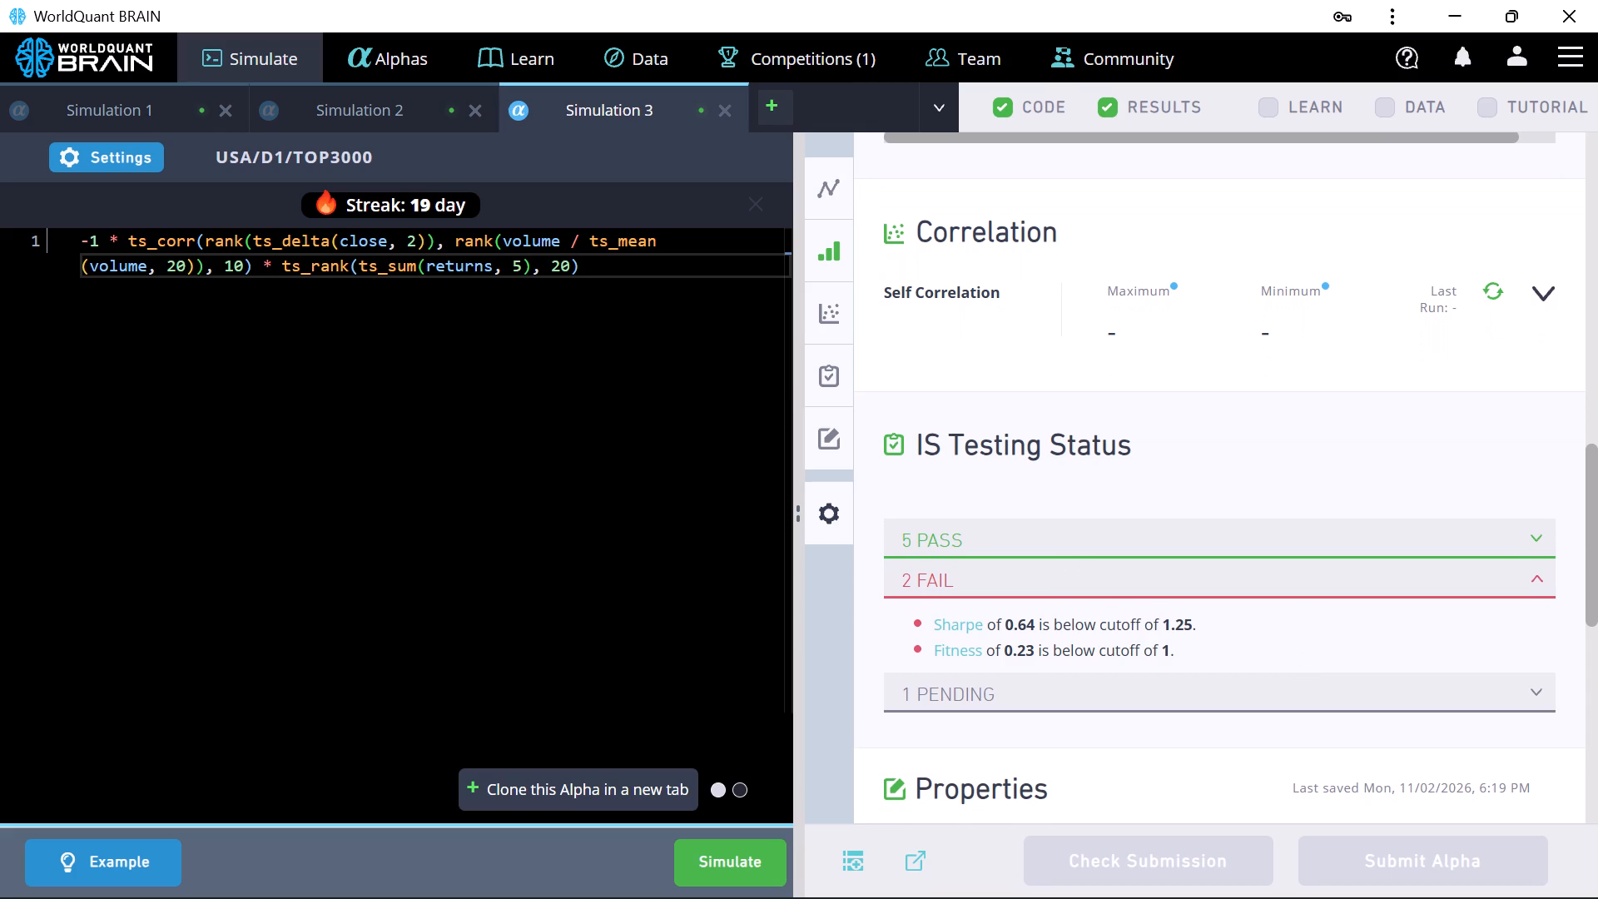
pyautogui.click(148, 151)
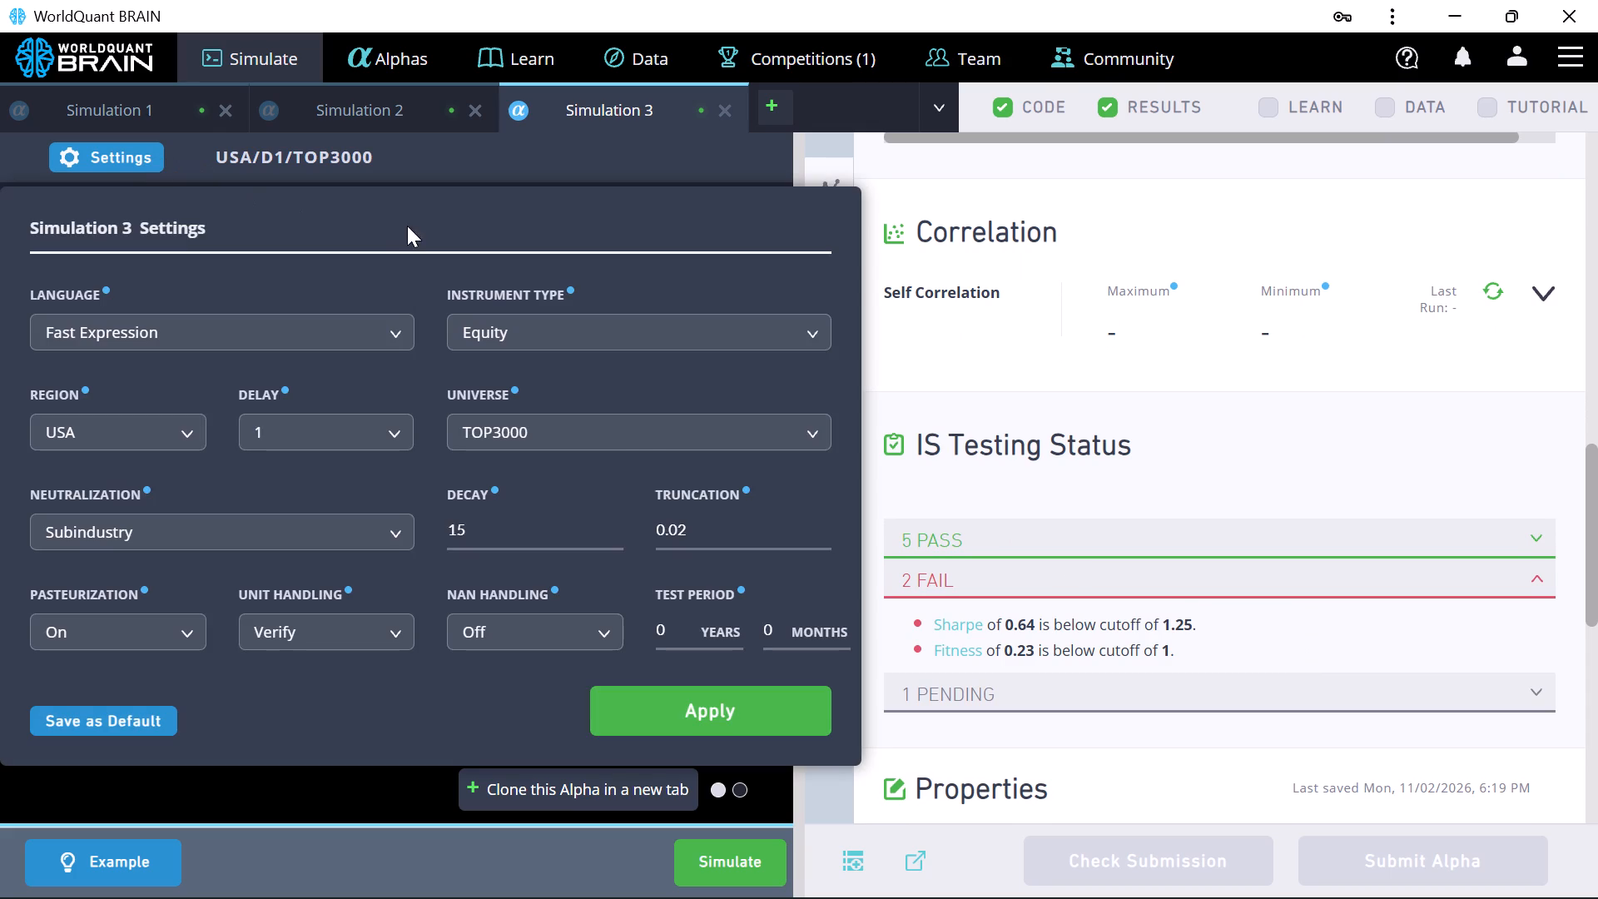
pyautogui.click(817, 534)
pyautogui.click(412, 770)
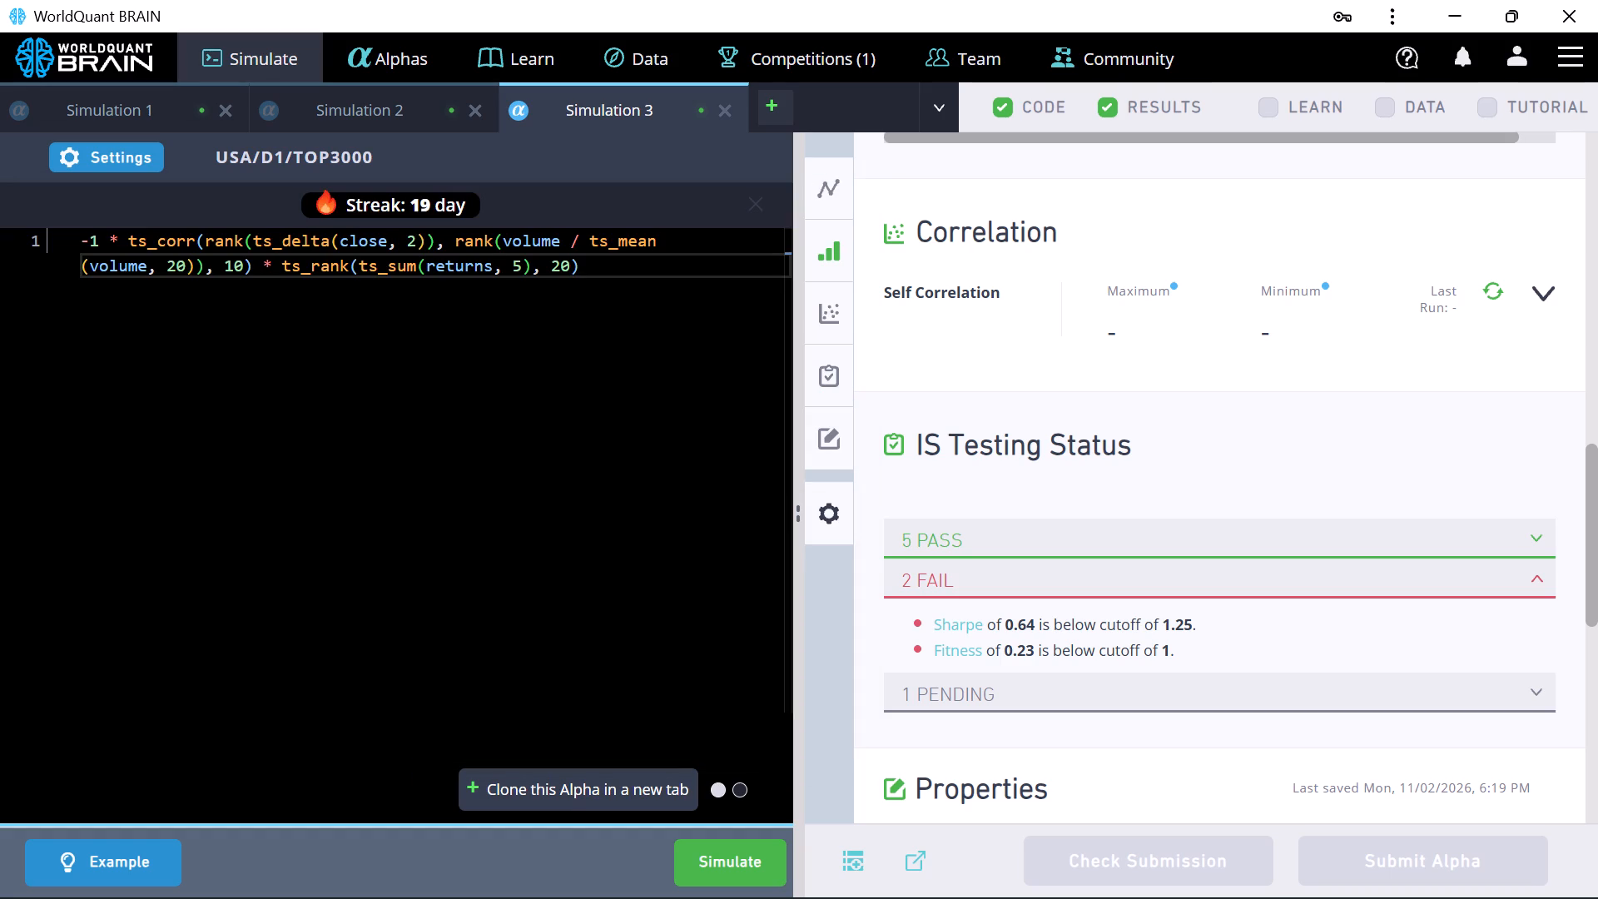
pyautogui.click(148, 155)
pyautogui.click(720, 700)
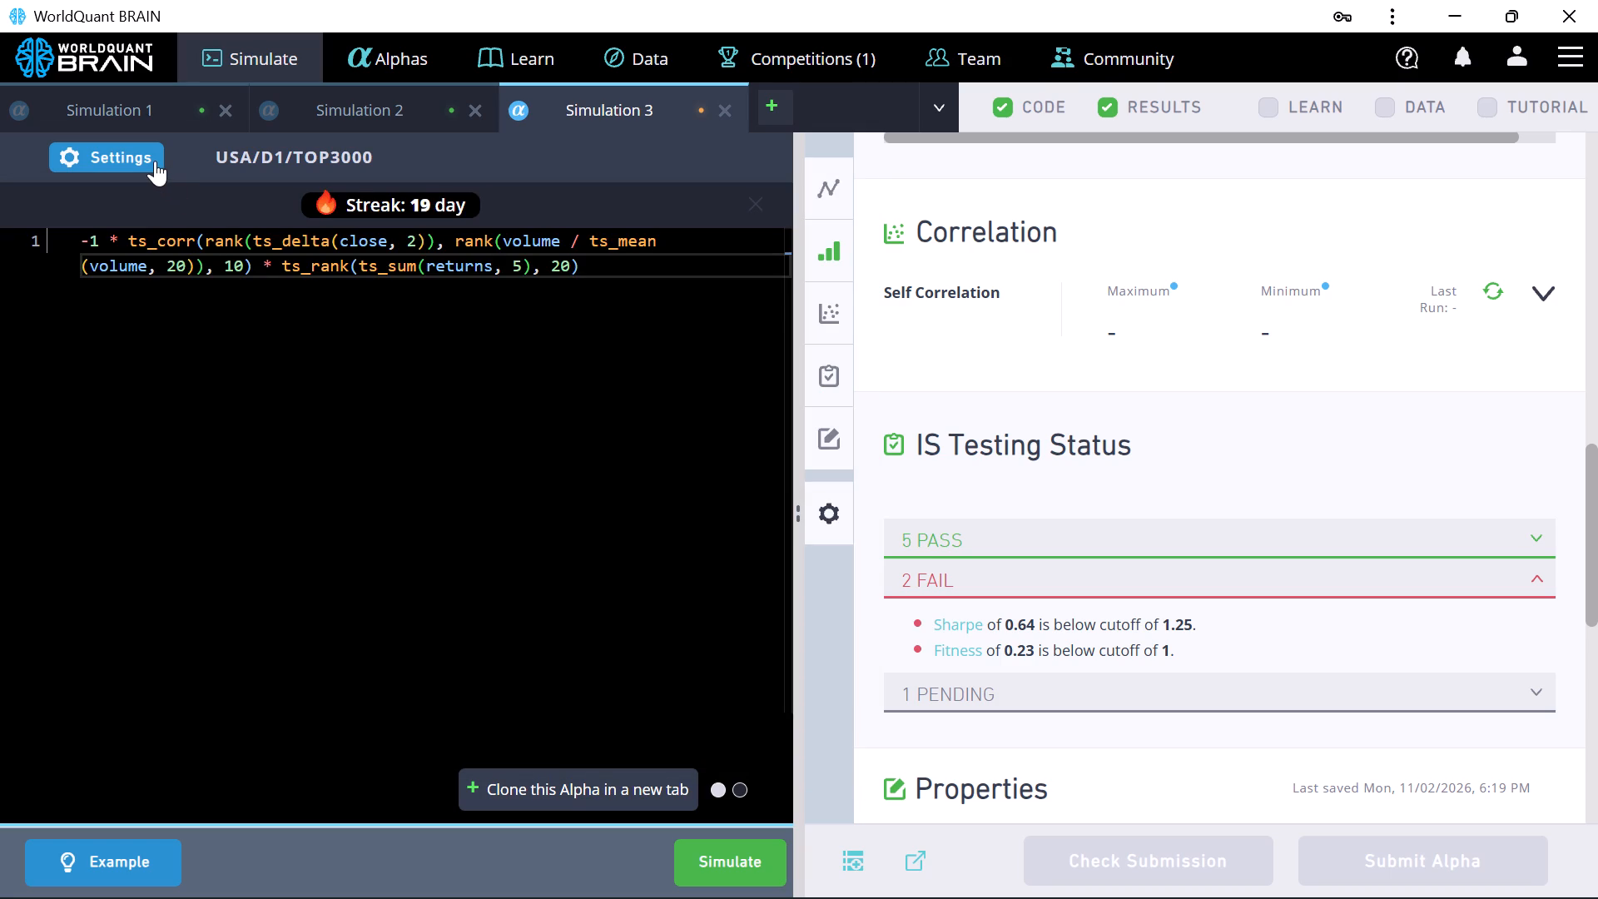
# Set the truncation to 0.01 in the Simulation 3 settings and apply it.
pyautogui.click(155, 161)
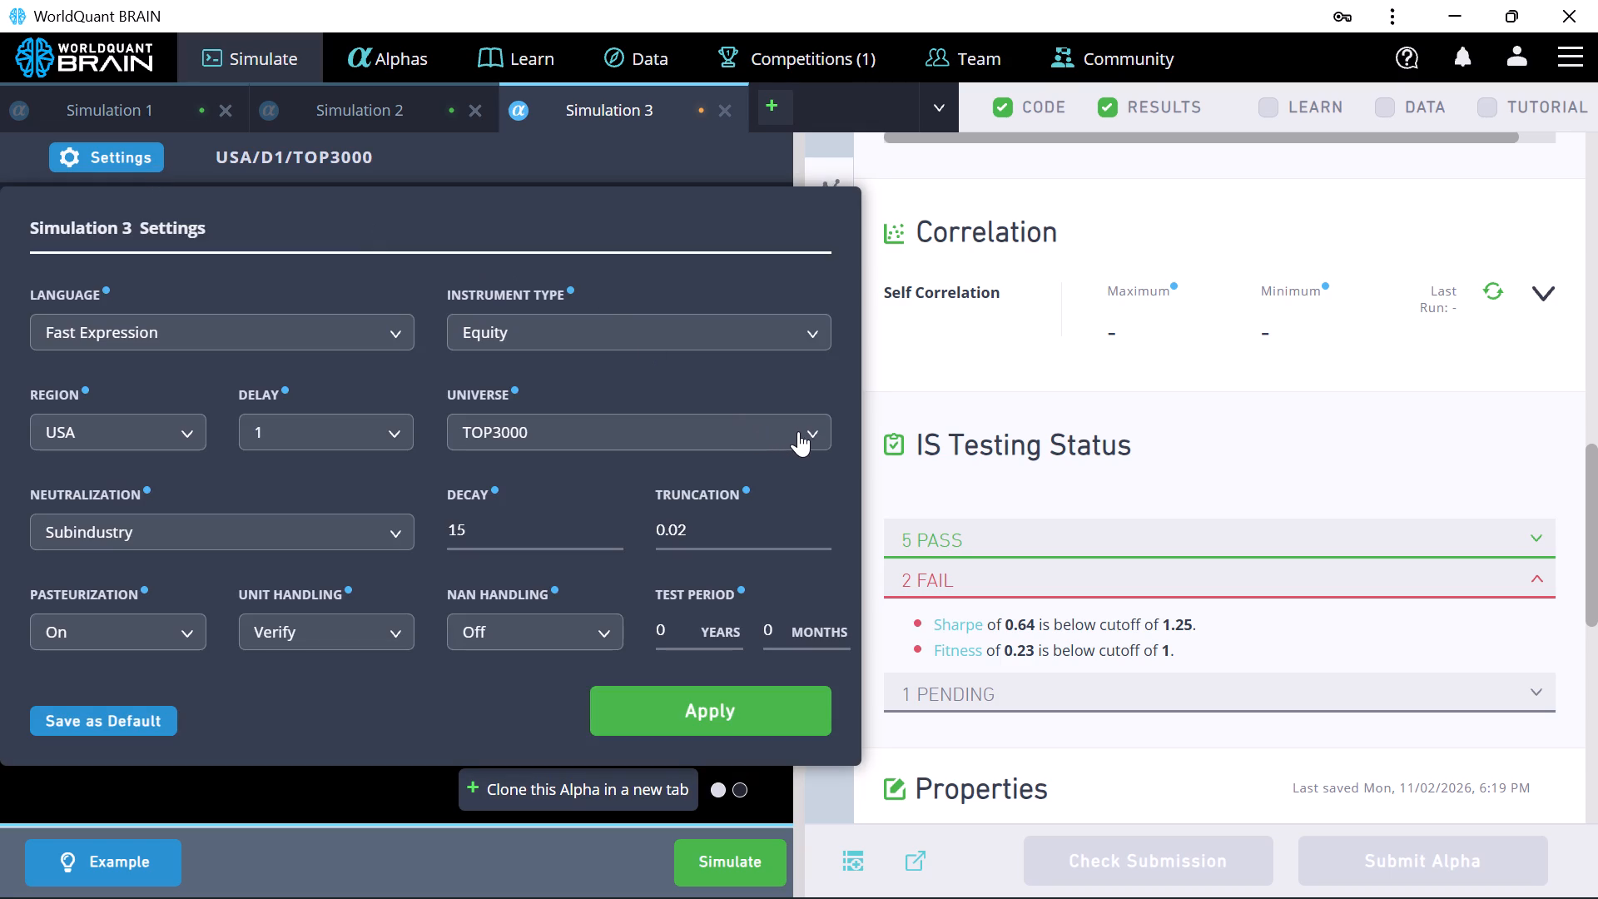
pyautogui.click(818, 539)
pyautogui.click(761, 698)
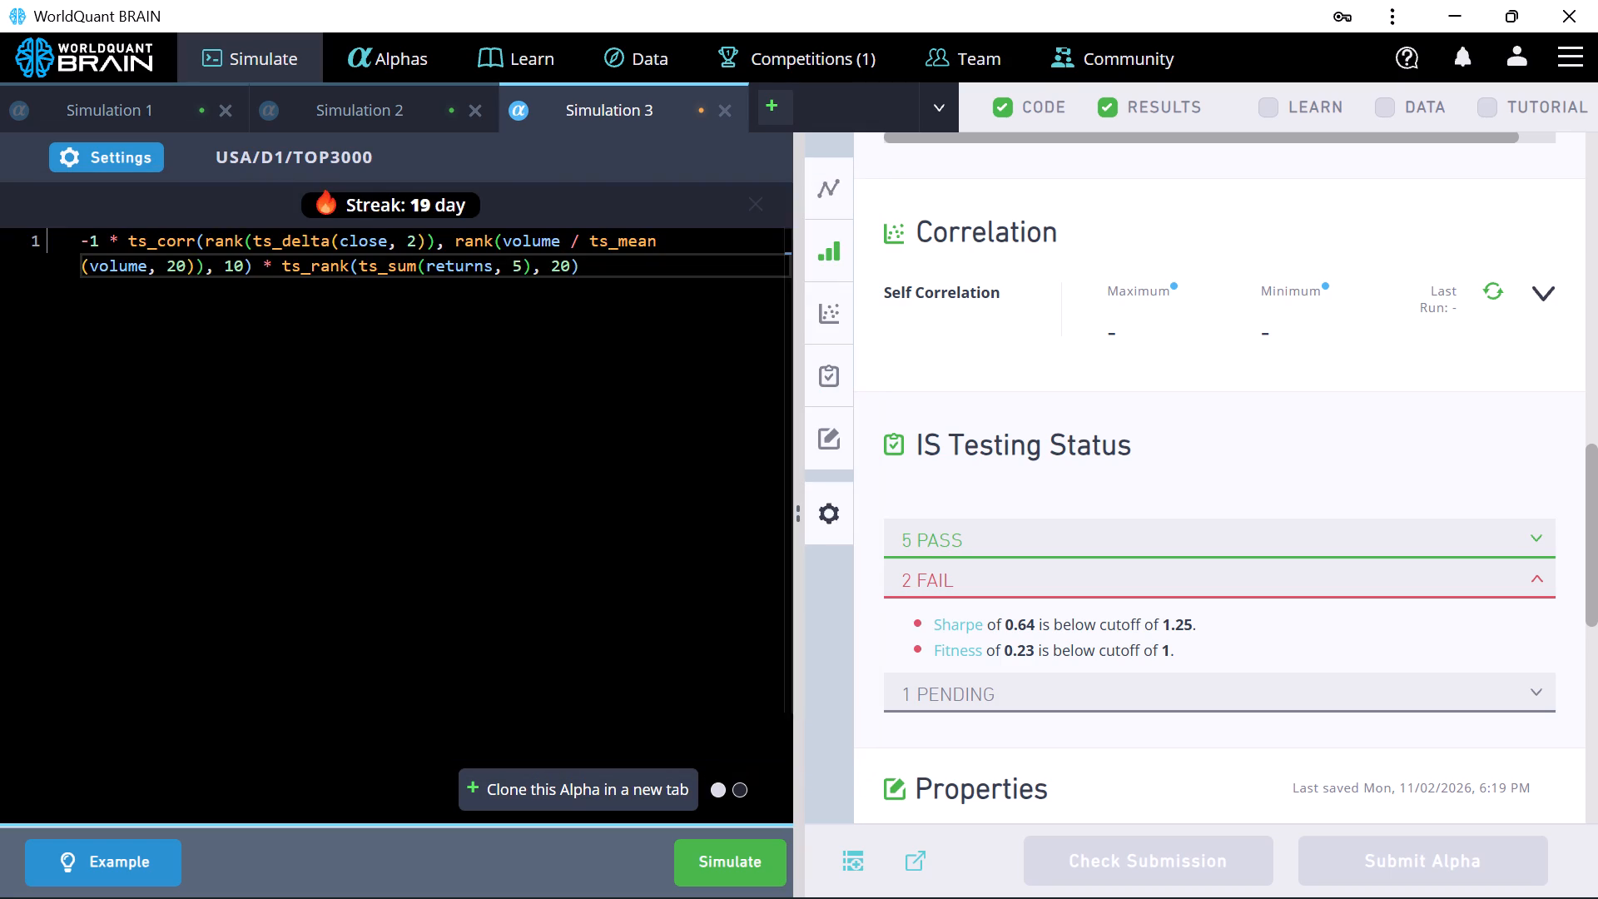
# Remove the trailing spaces after the alpha expression and run its simulation again.
pyautogui.click(610, 276)
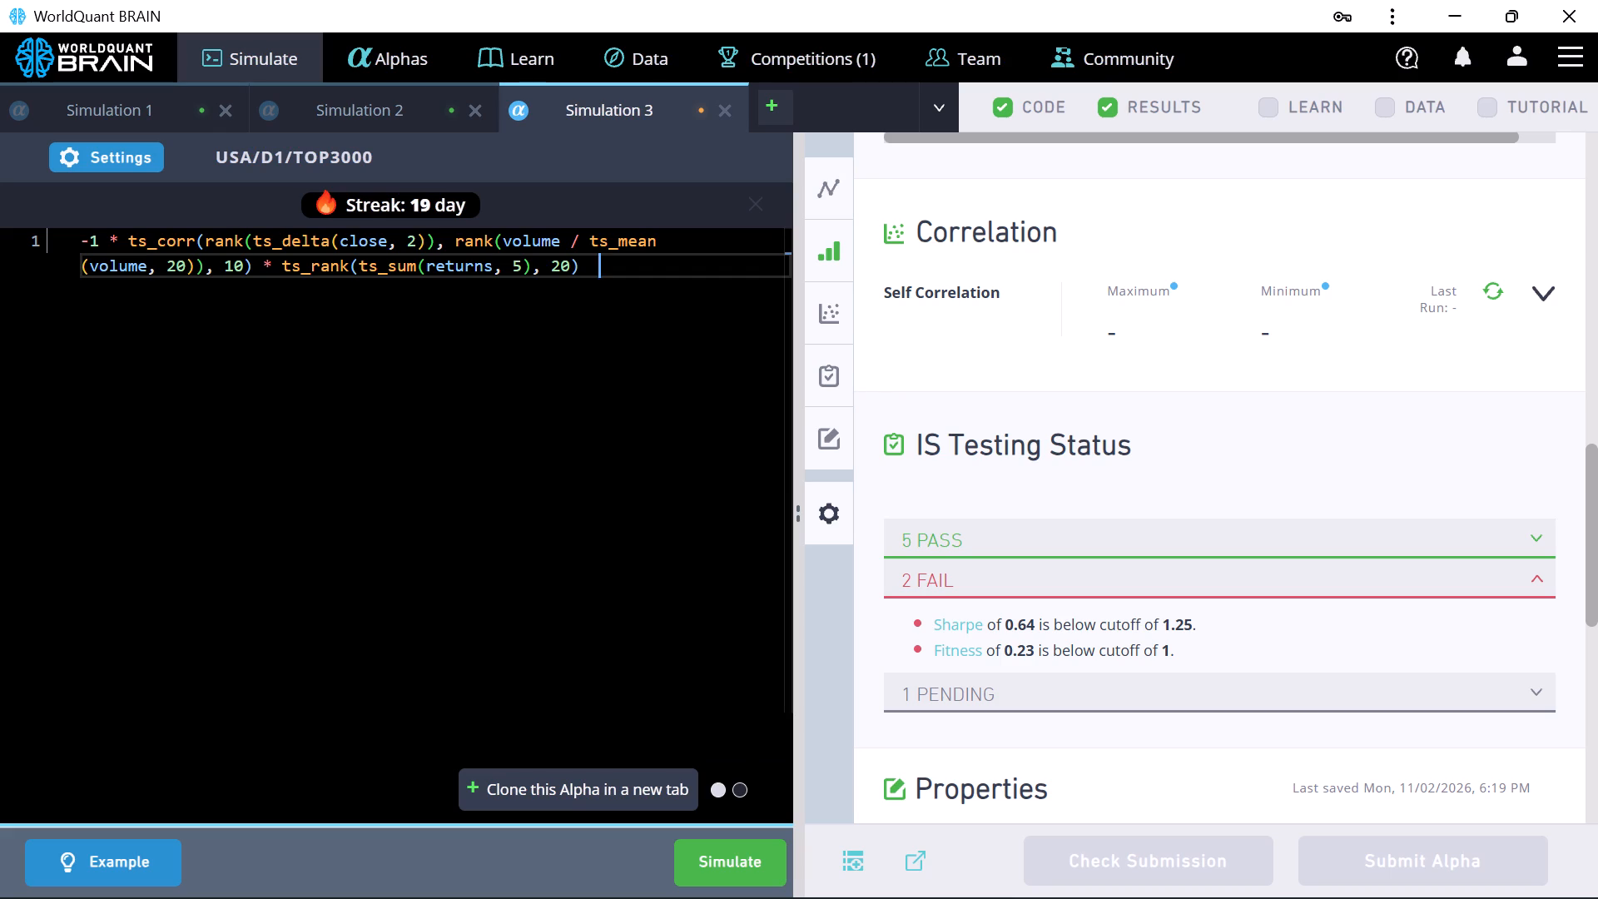
pyautogui.press('BackSpace')
pyautogui.press('BackSpace')
pyautogui.click(727, 854)
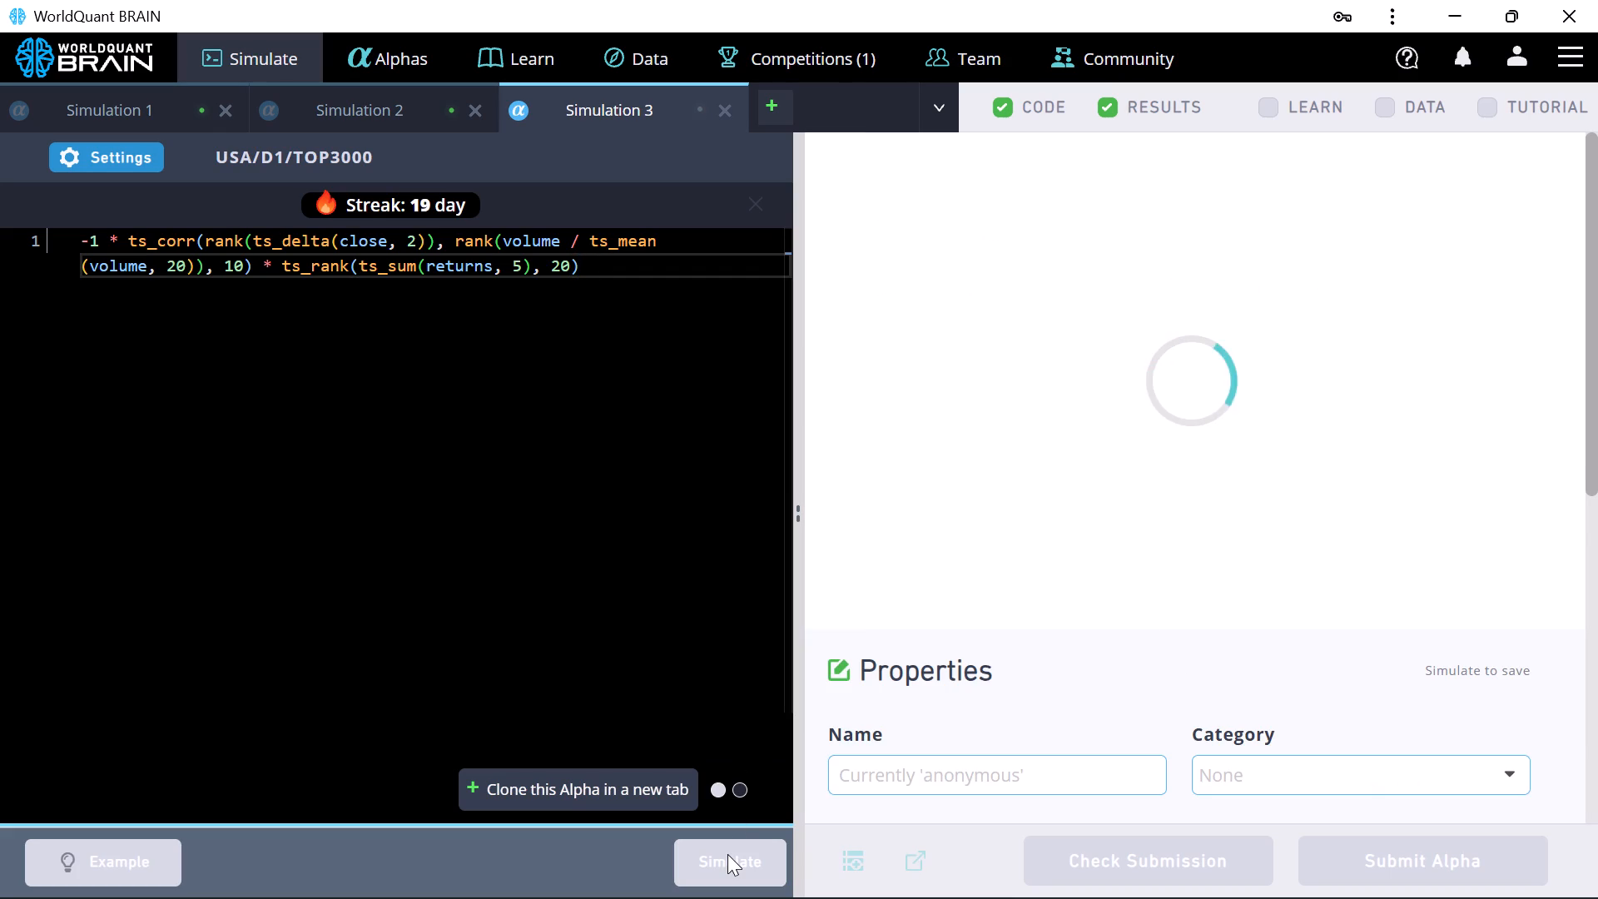
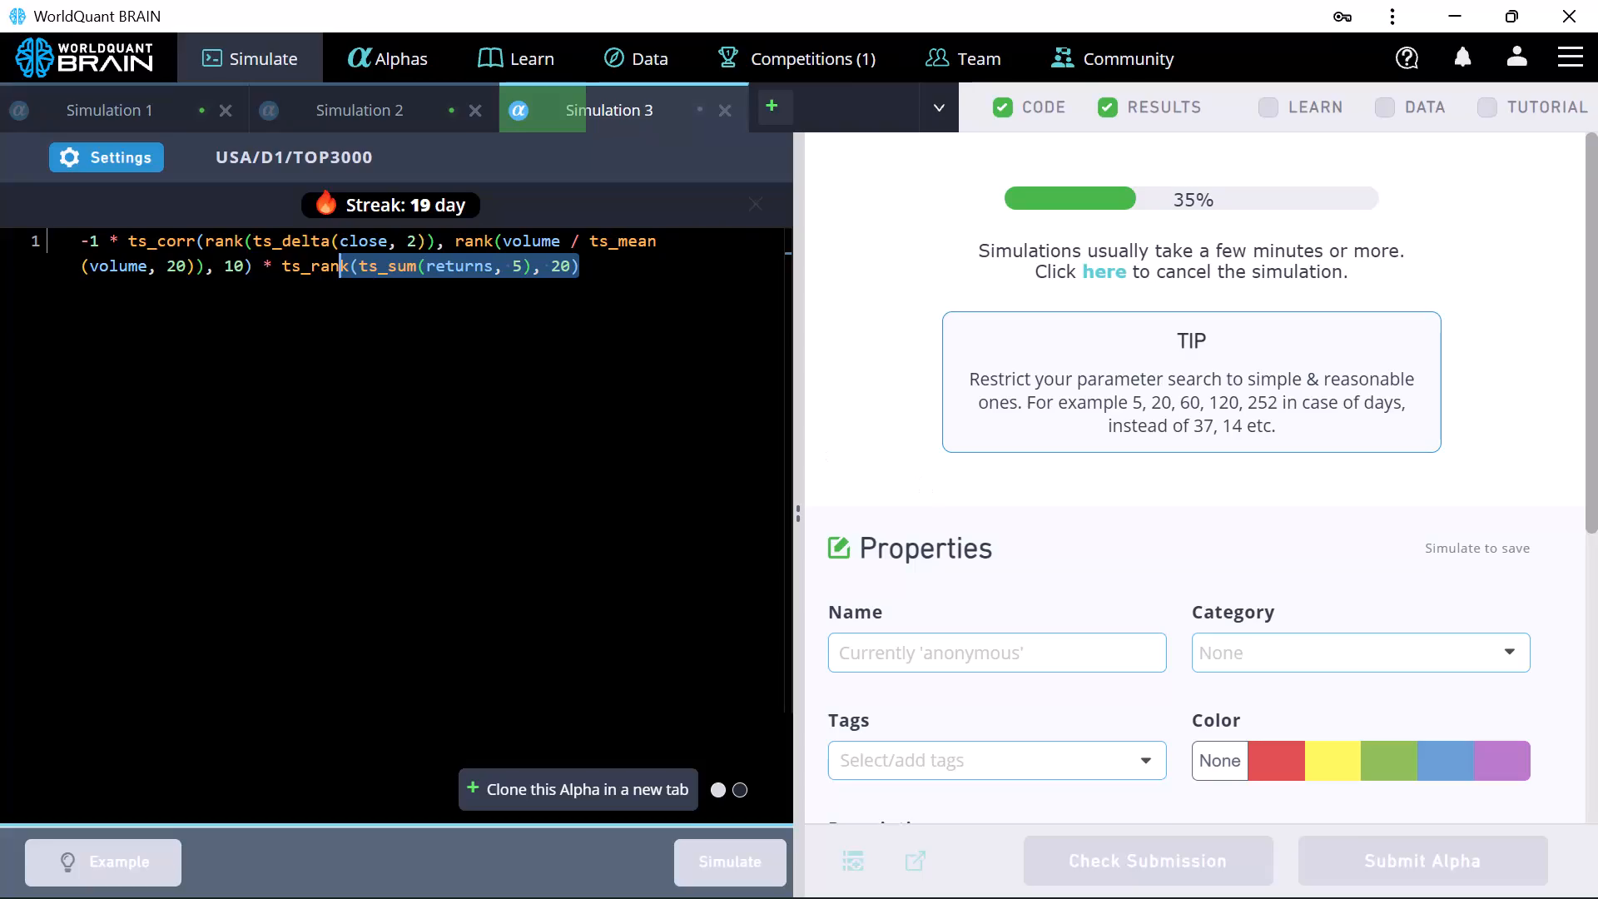
# Review the new simulation's IS Summary and expand the failed checks under IS Testing Status to read them.
pyautogui.click(702, 367)
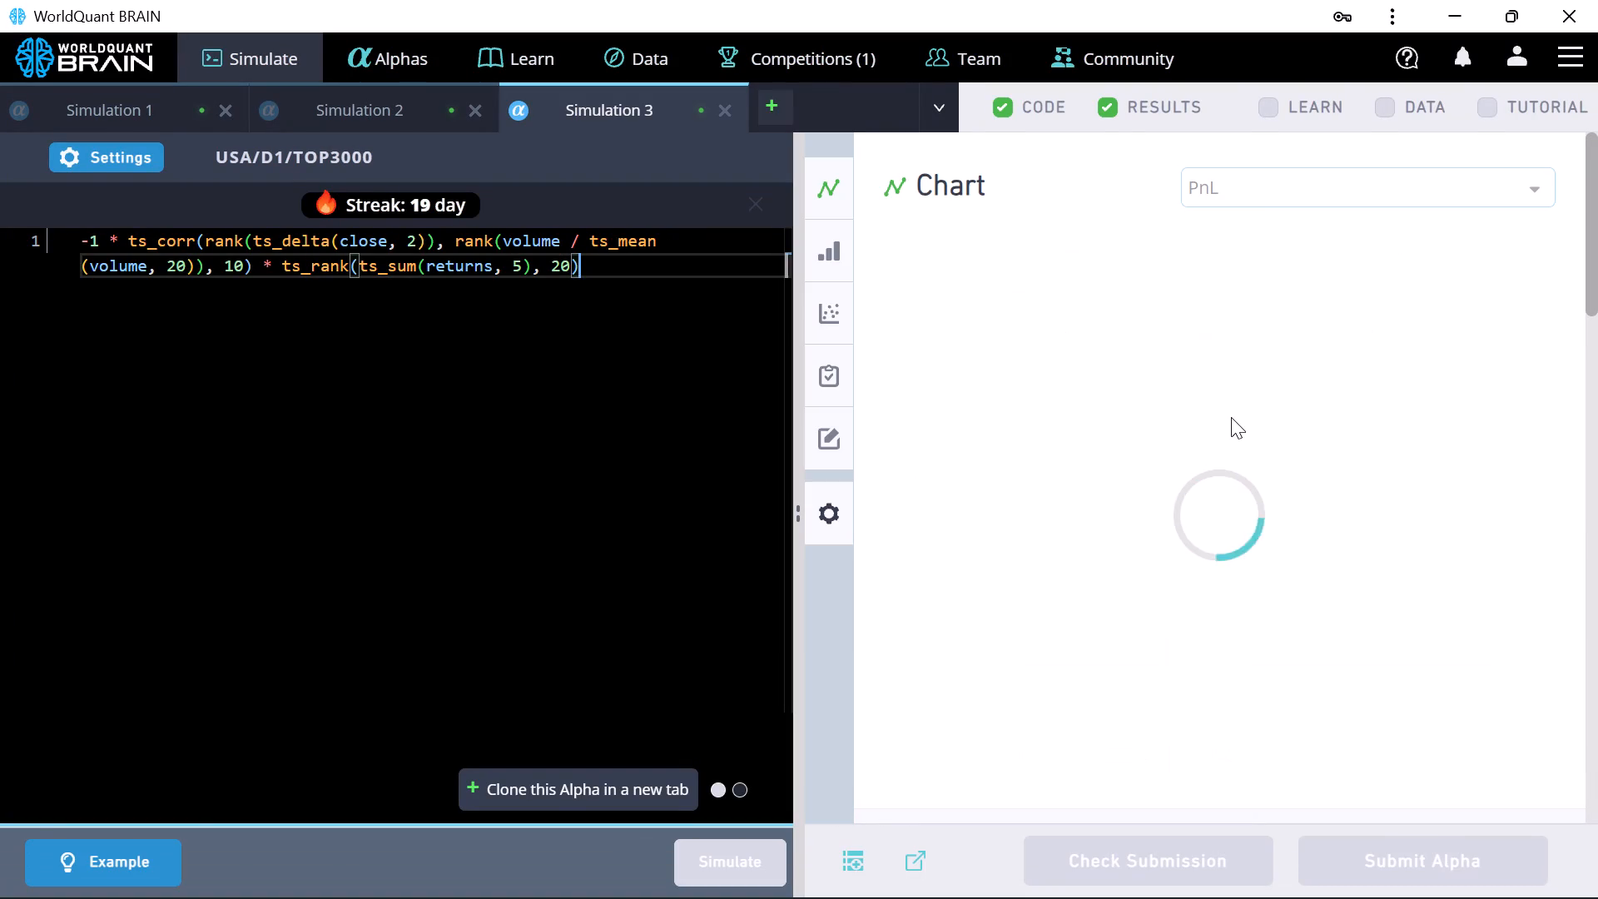
pyautogui.scroll(-4, 1231, 417)
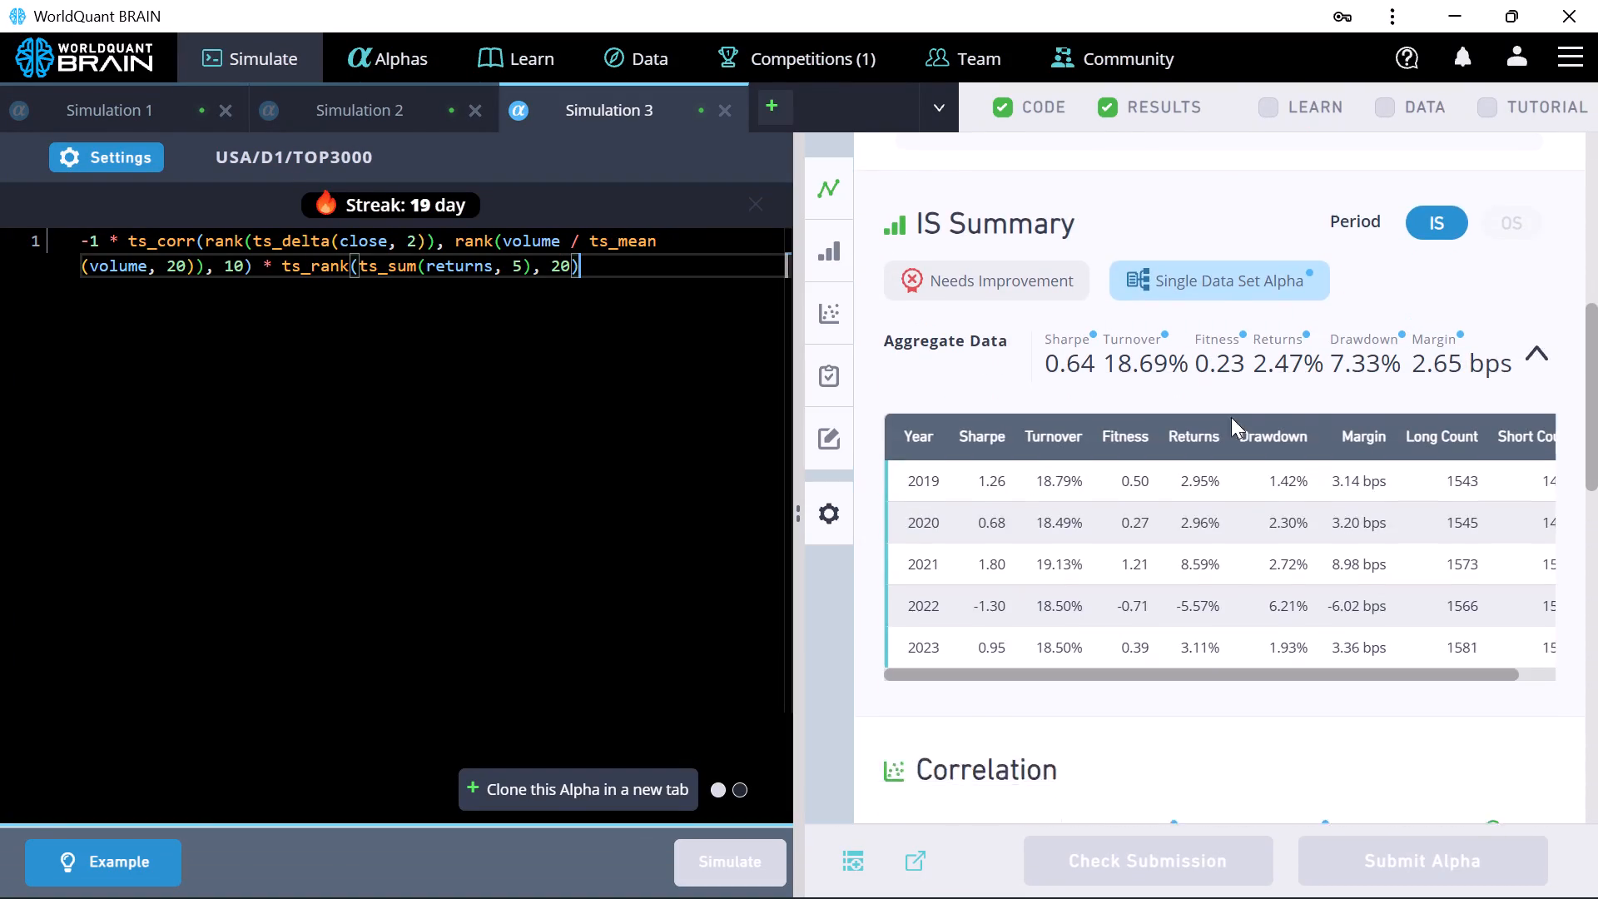
pyautogui.scroll(-3, 1231, 417)
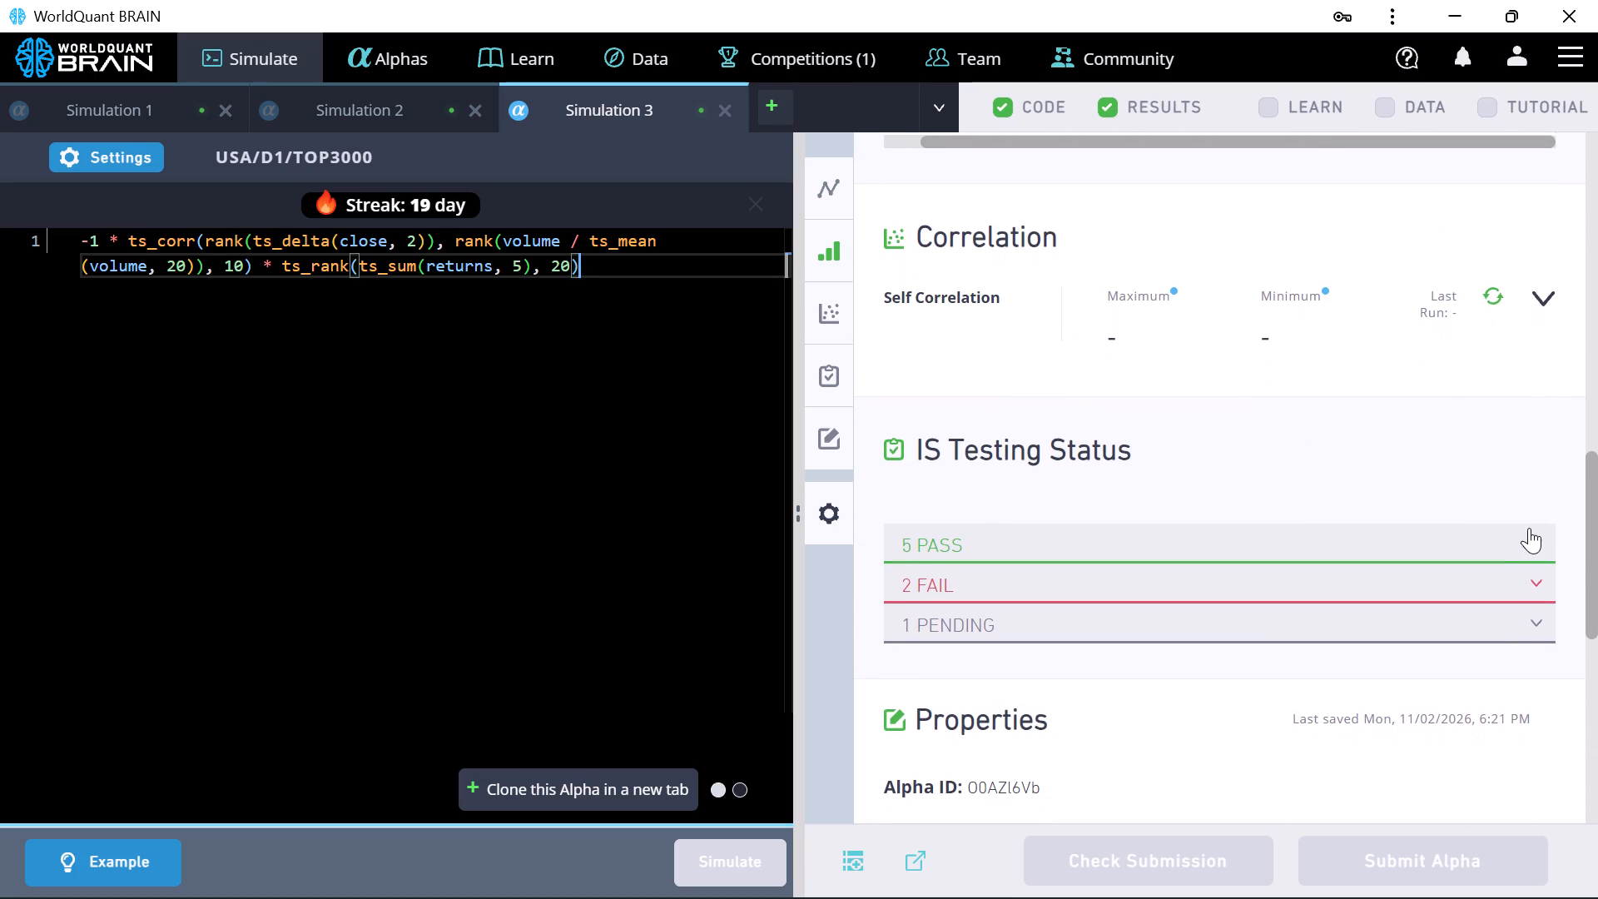
pyautogui.click(1540, 583)
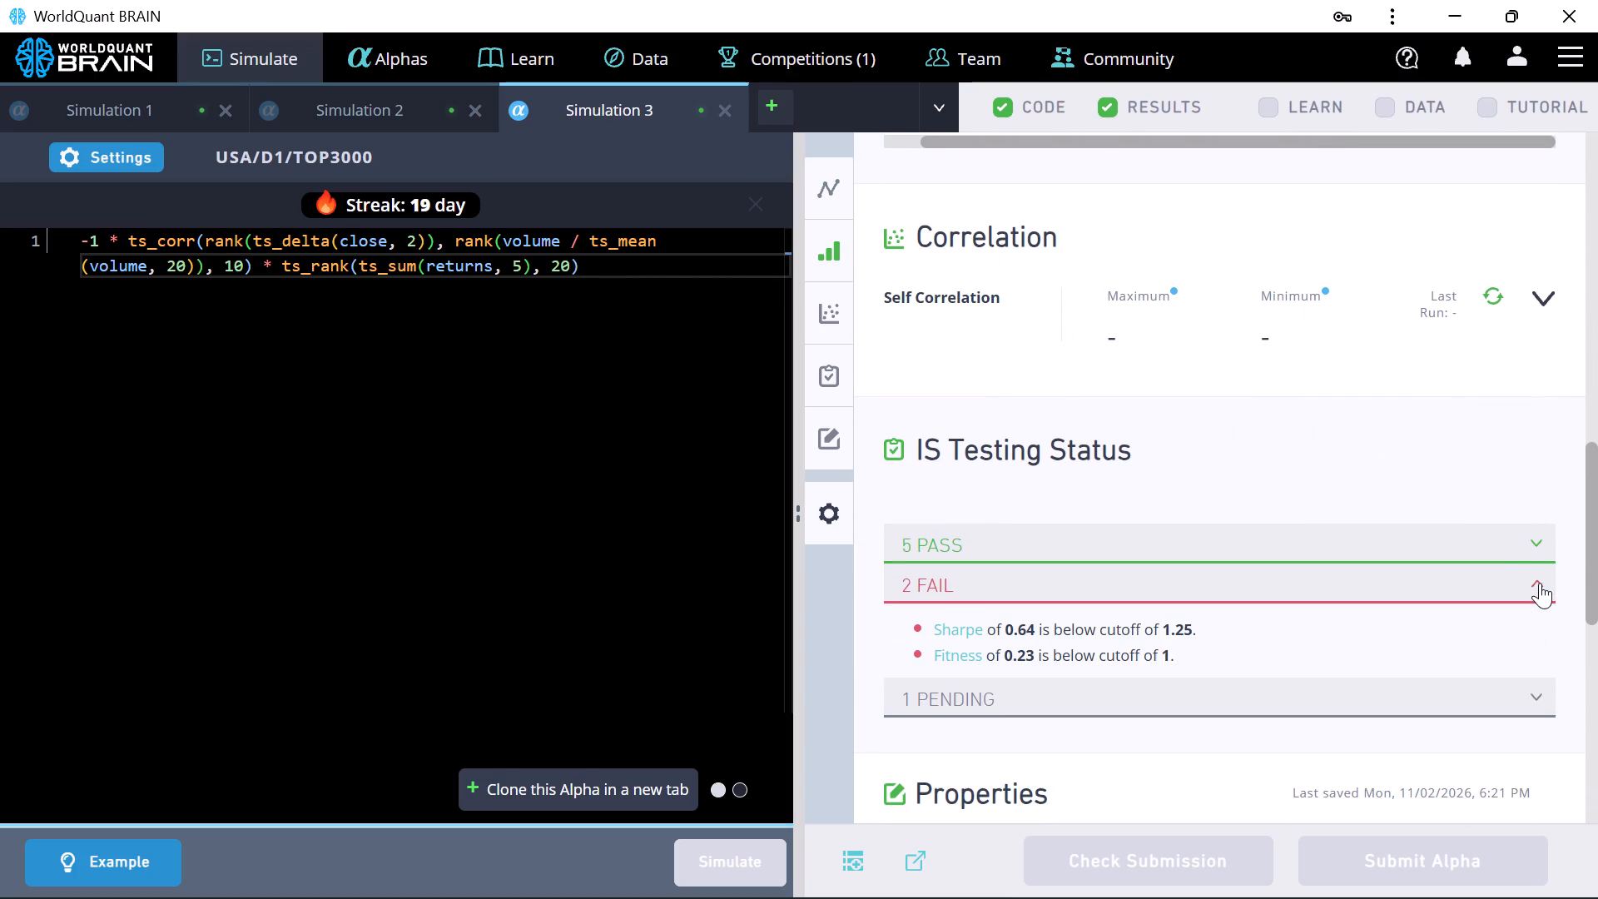
# Change the neutralization to Market in the Simulation 3 settings, apply it, and simulate the alpha again.
pyautogui.click(78, 150)
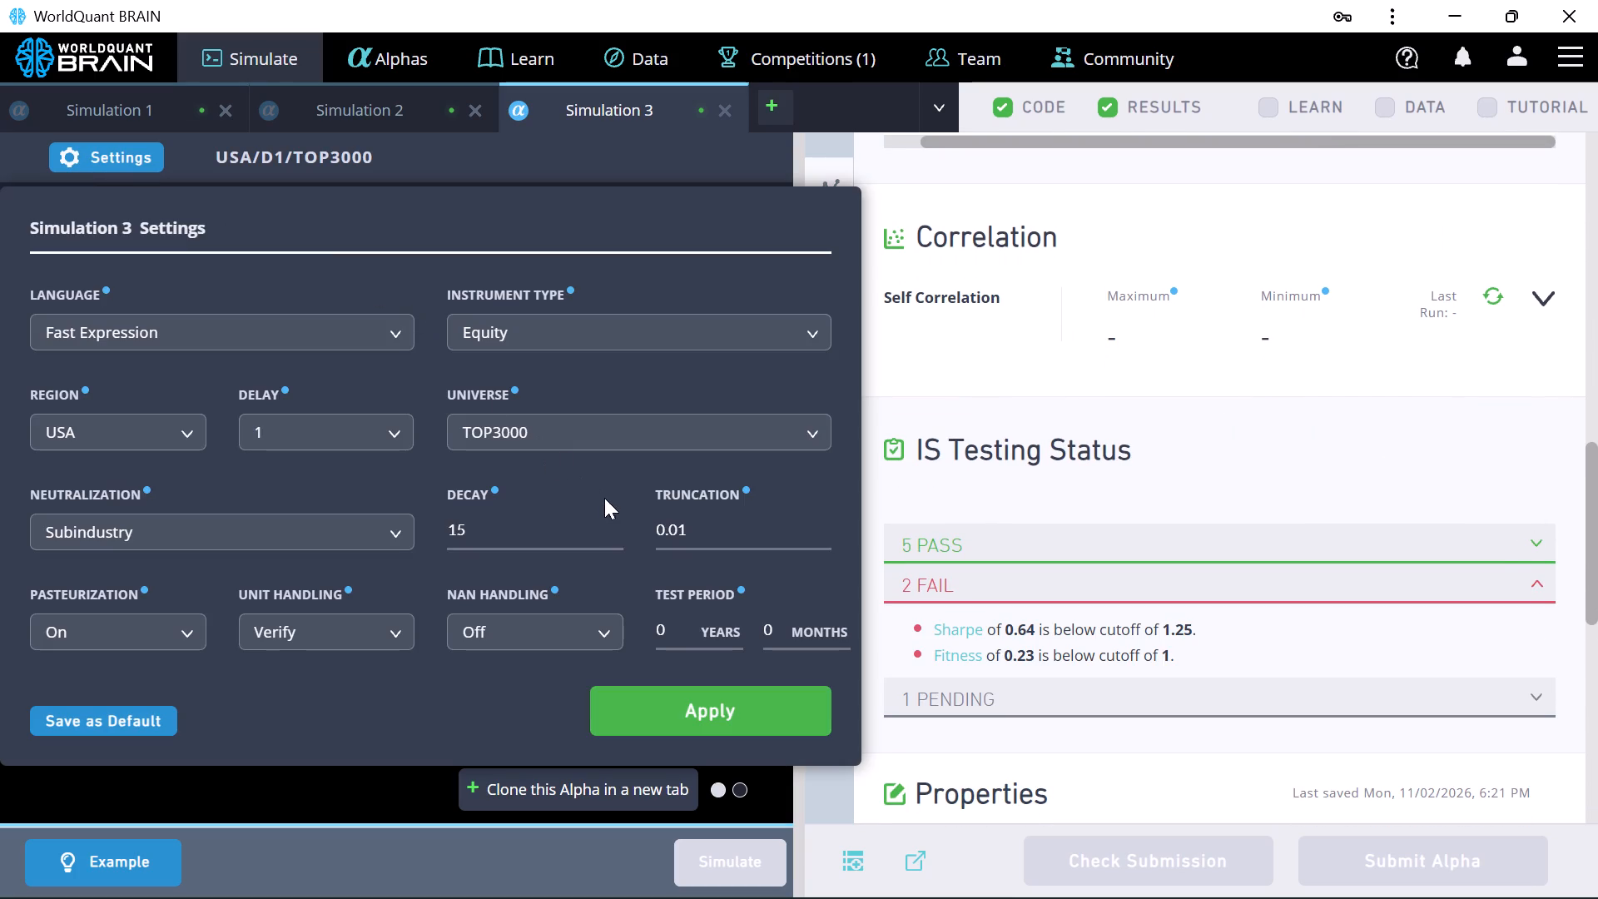
pyautogui.click(393, 532)
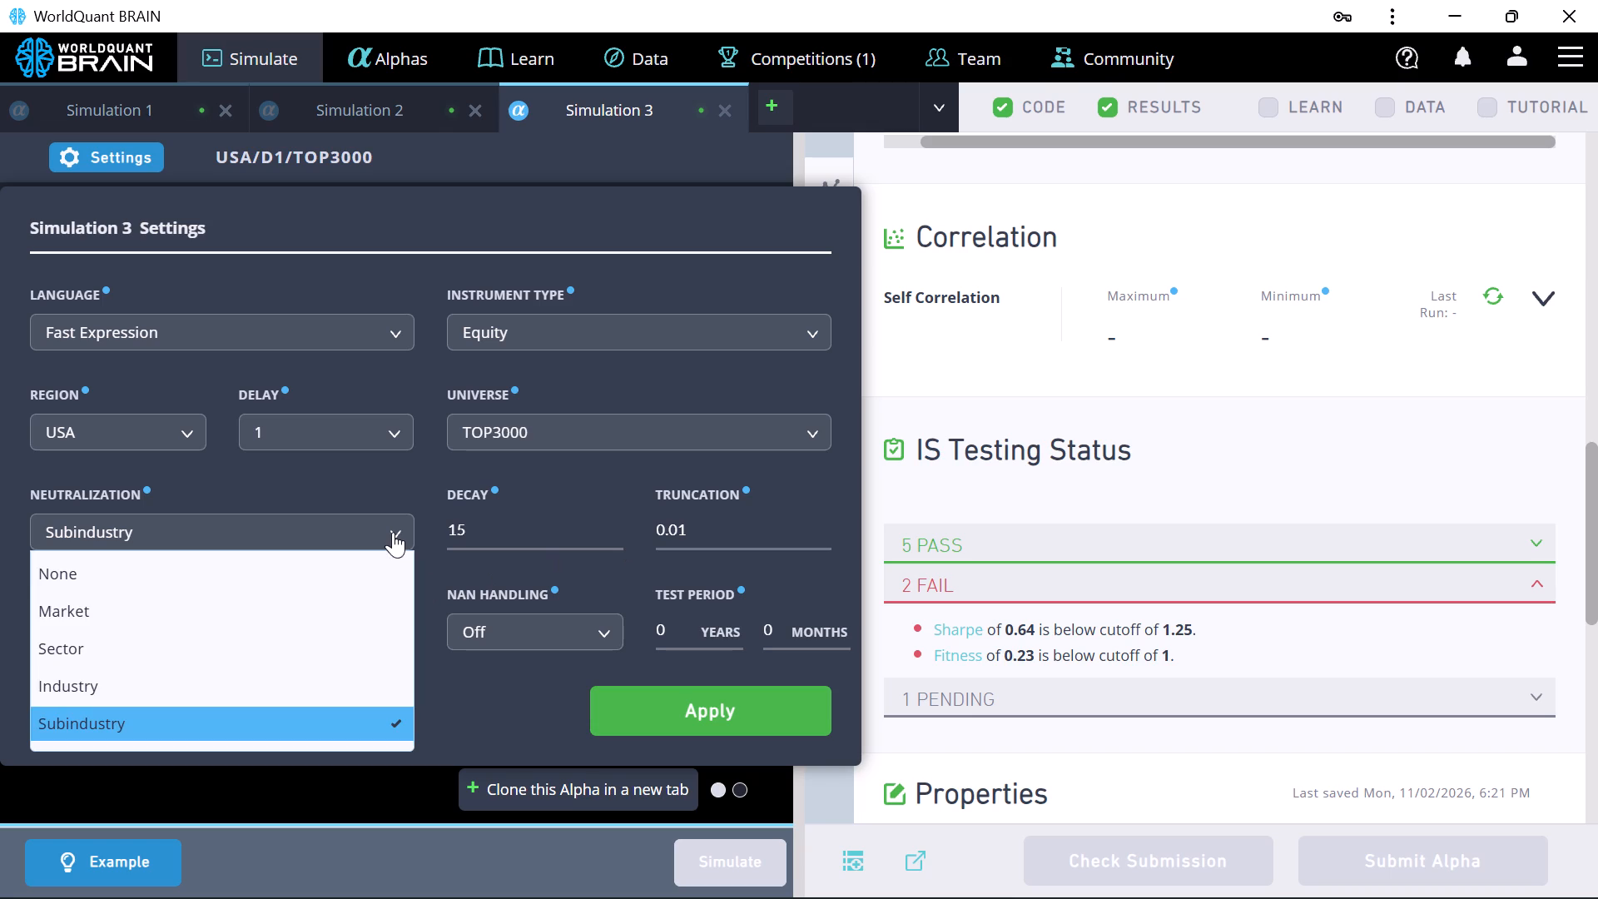
pyautogui.click(331, 614)
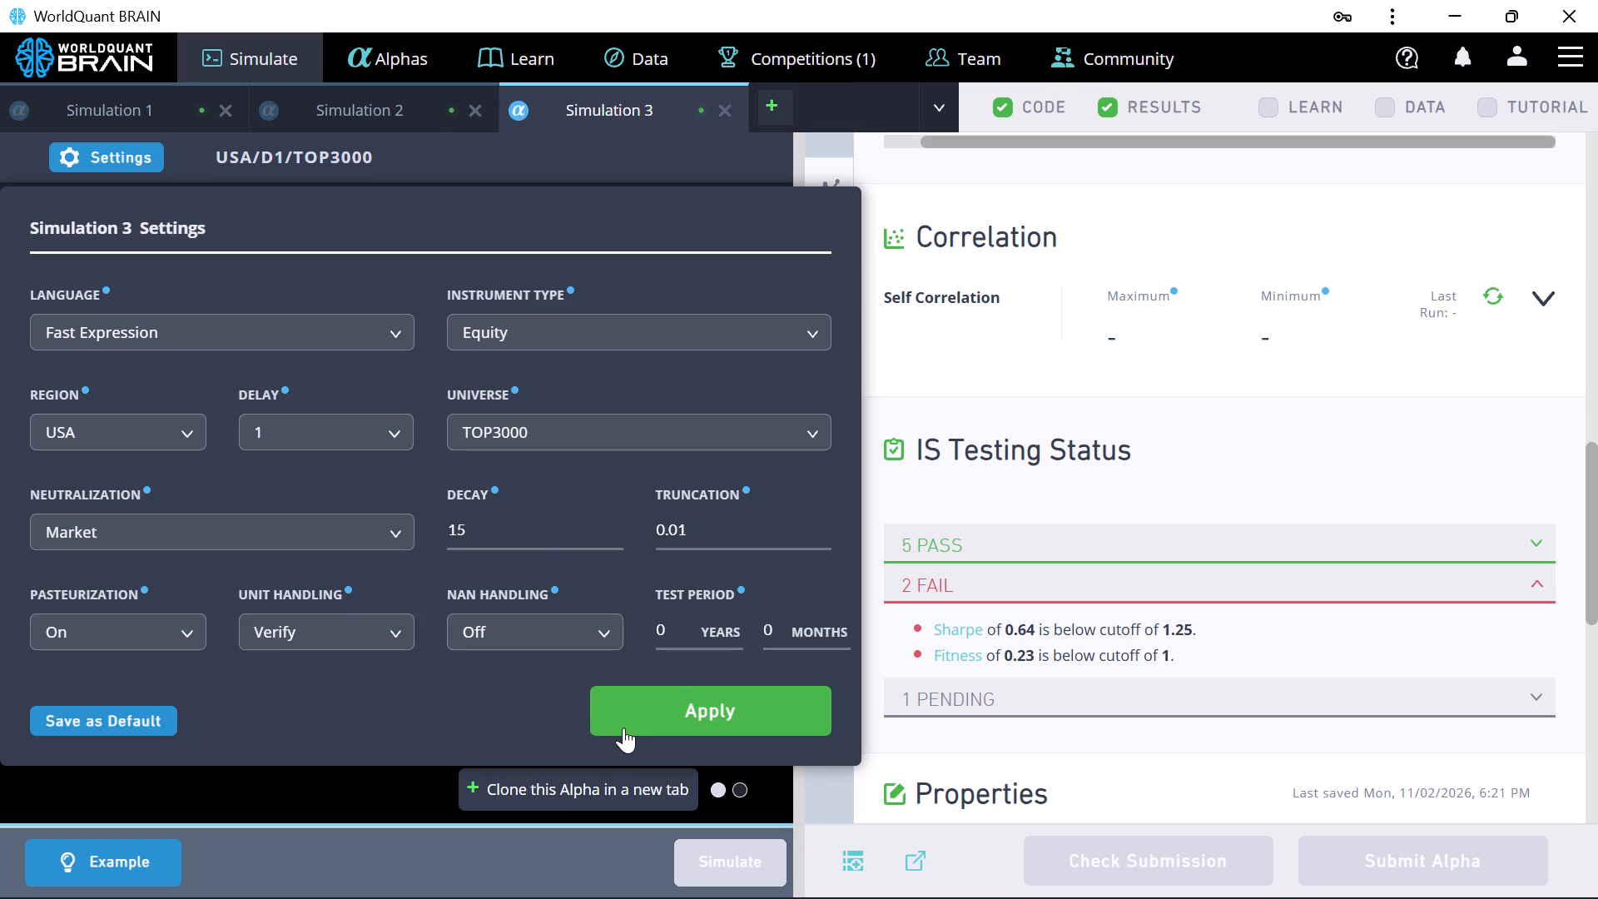
pyautogui.click(623, 728)
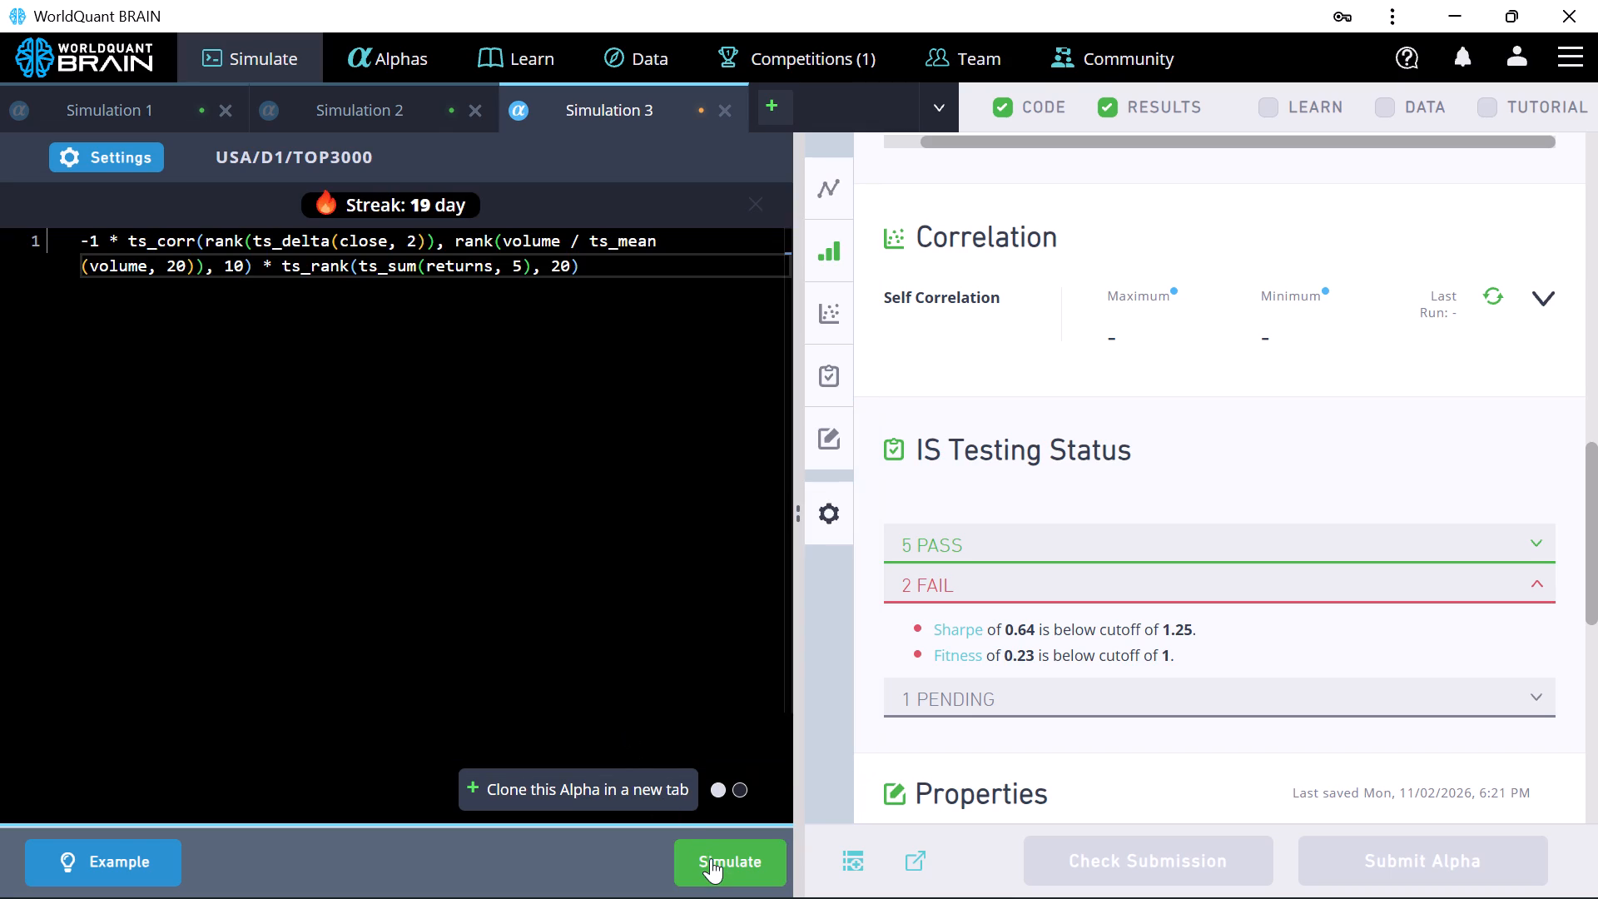
pyautogui.click(711, 858)
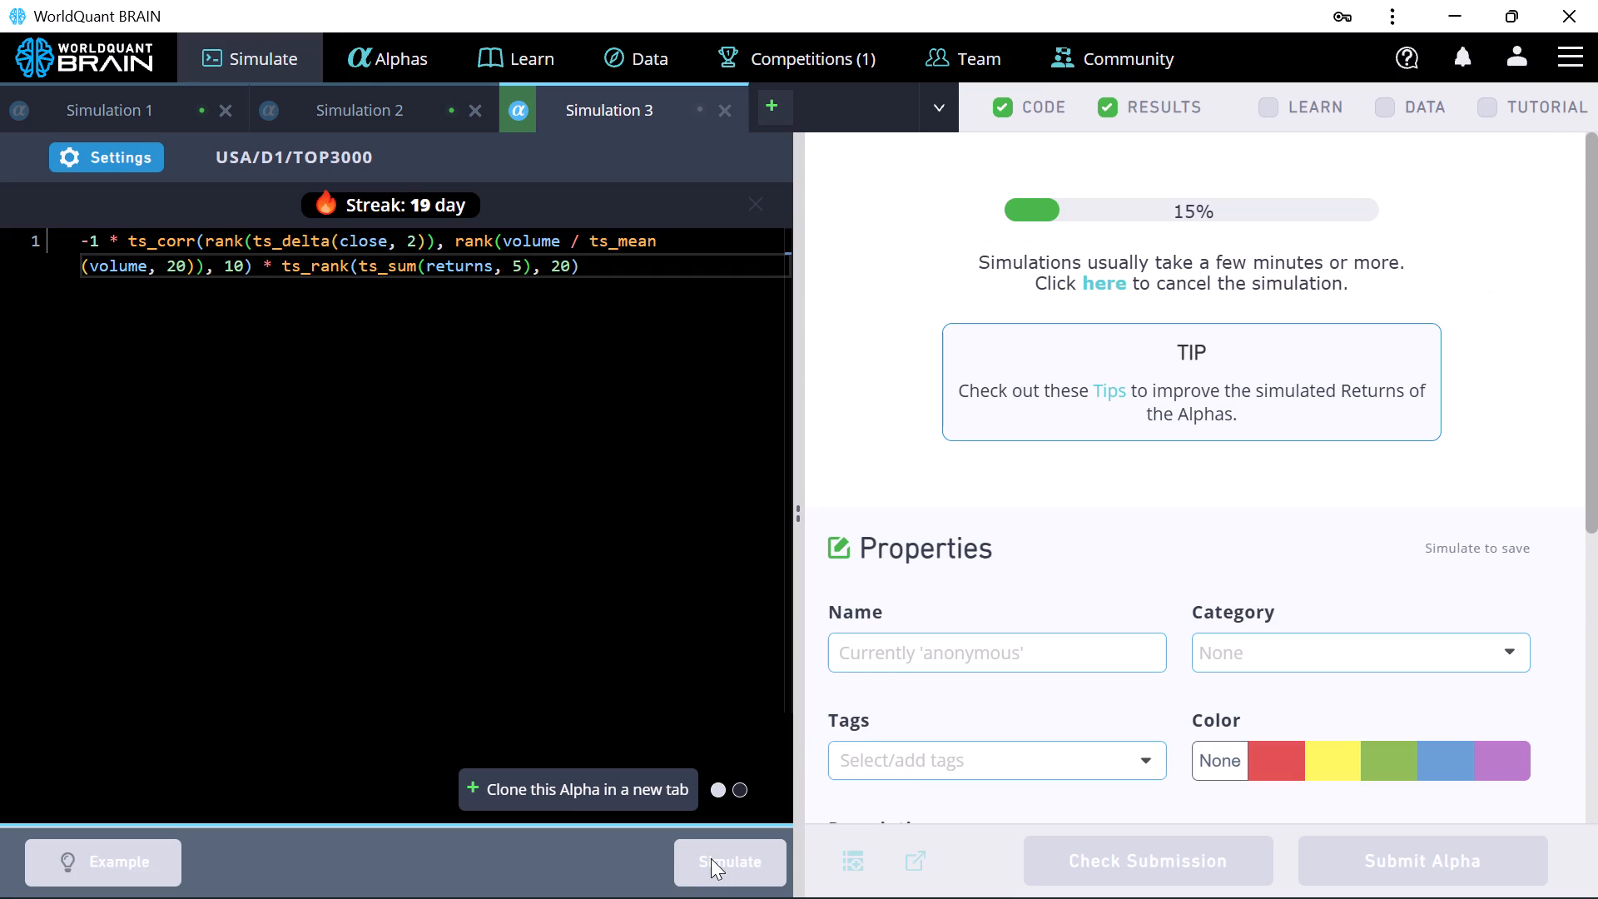
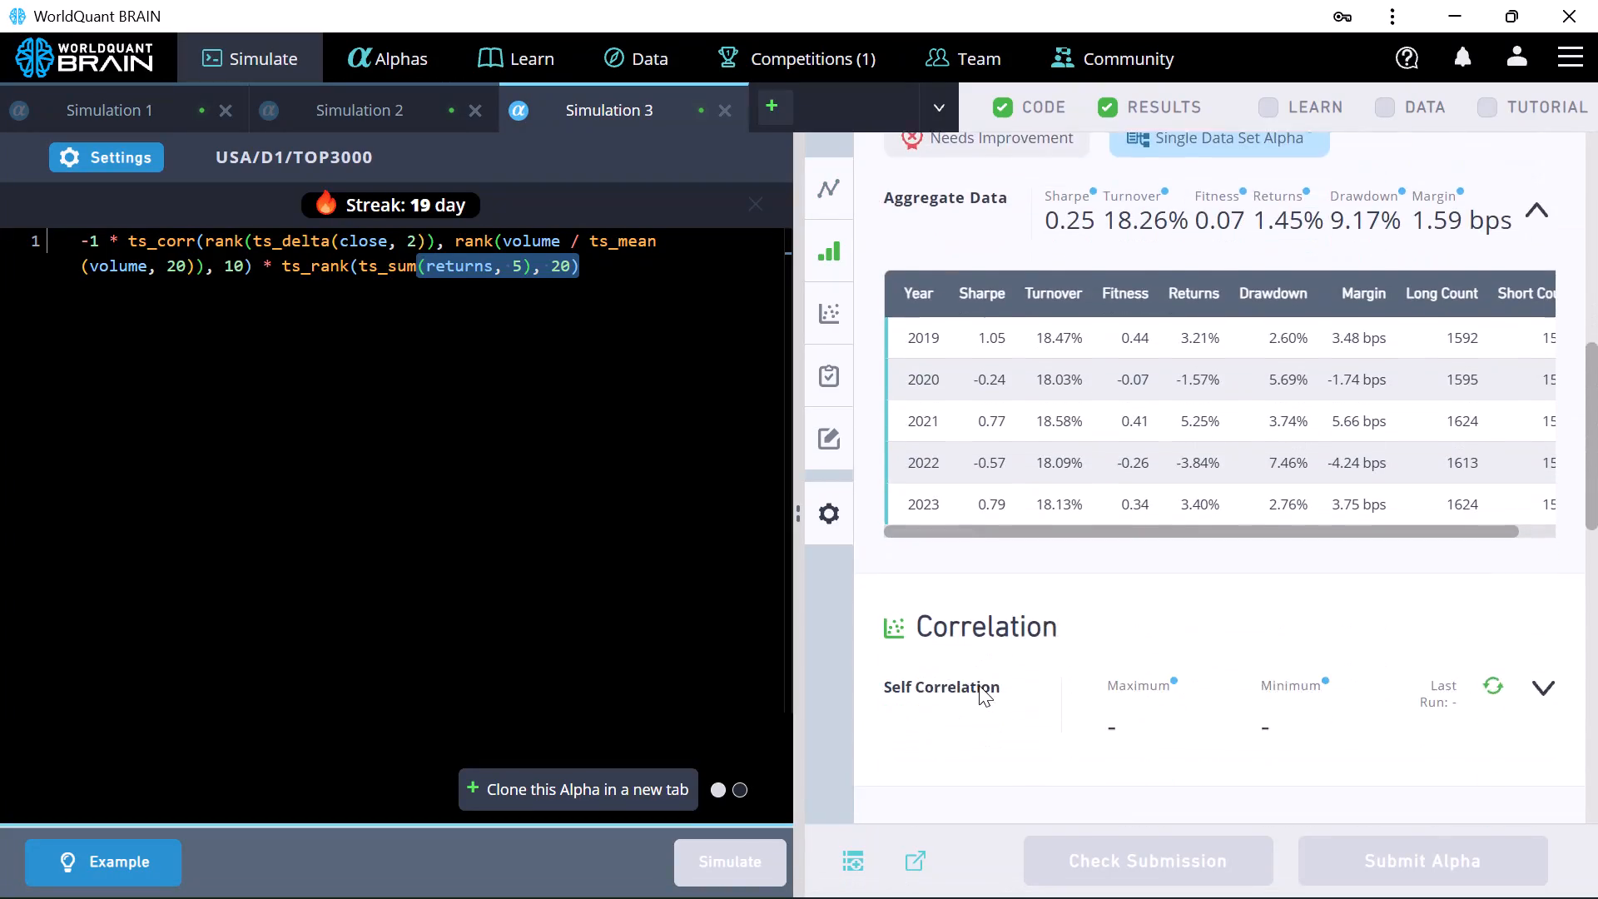
# Expand the failed checks under IS Testing Status to read which submission tests the Market-neutralized simulation misses.
pyautogui.scroll(-1, 979, 685)
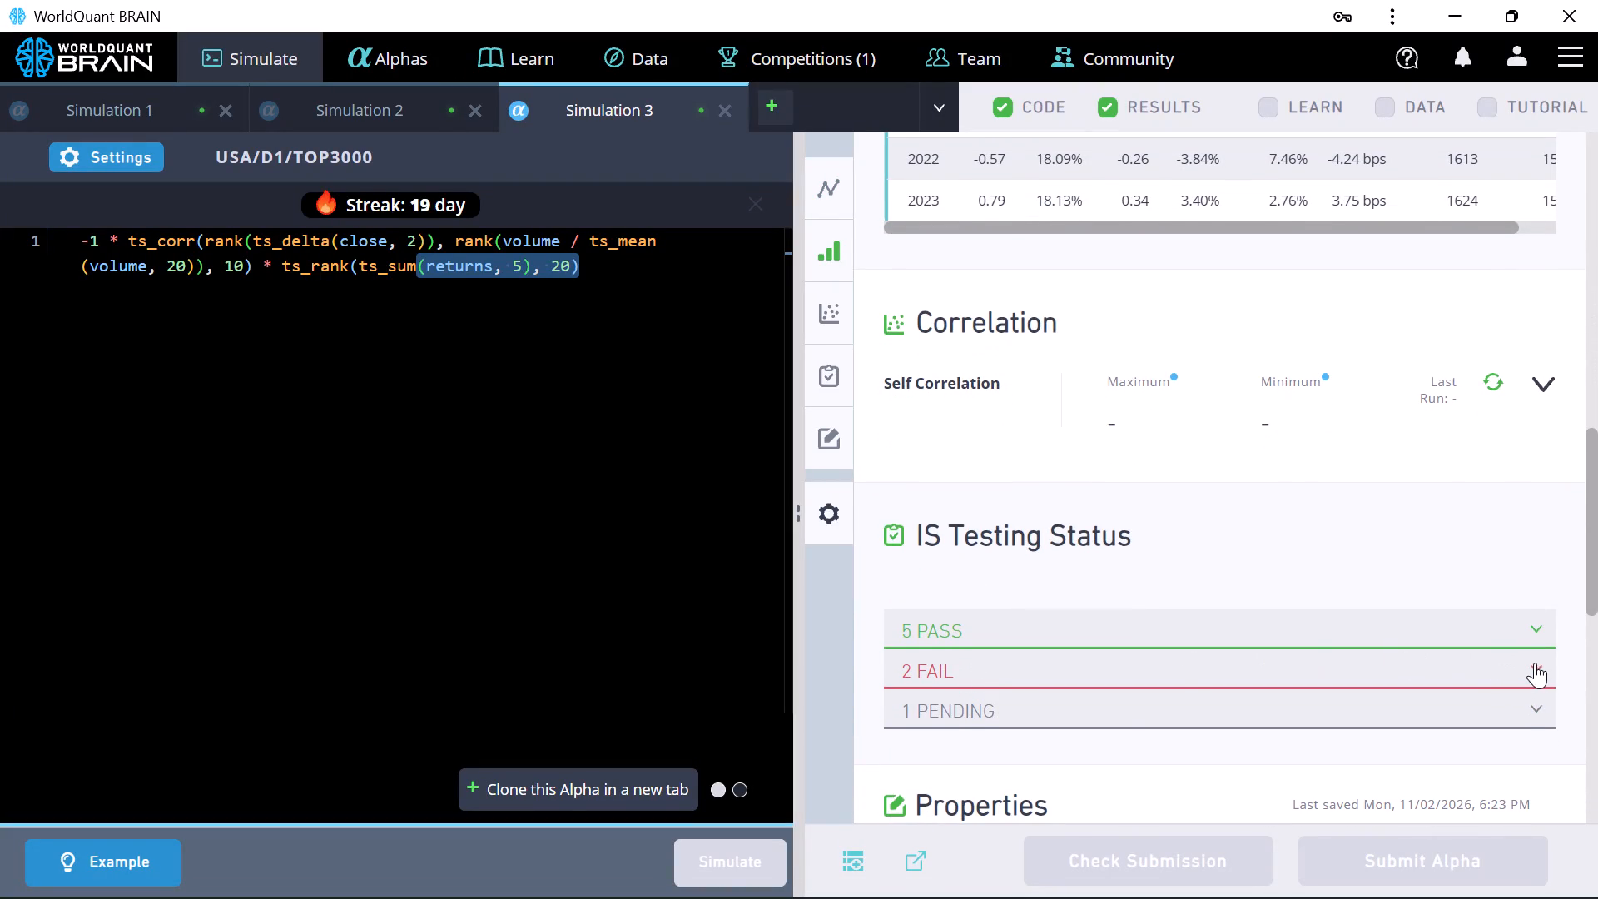
pyautogui.click(1536, 665)
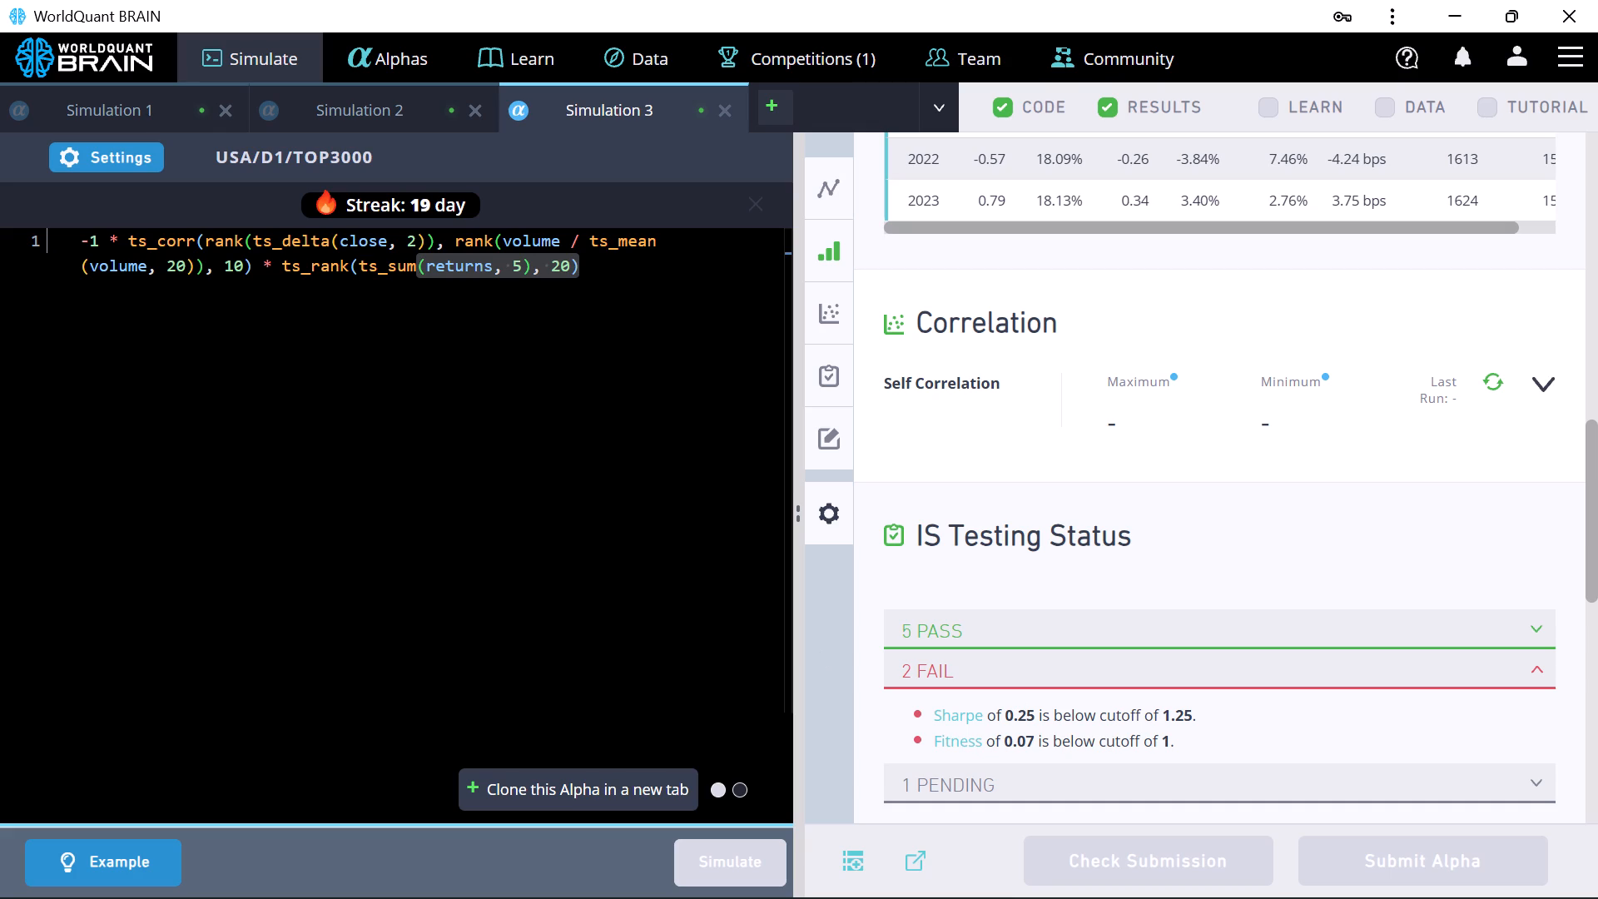
# Change the neutralization to Industry in the Simulation 3 settings, apply it, and simulate the alpha again.
pyautogui.click(136, 159)
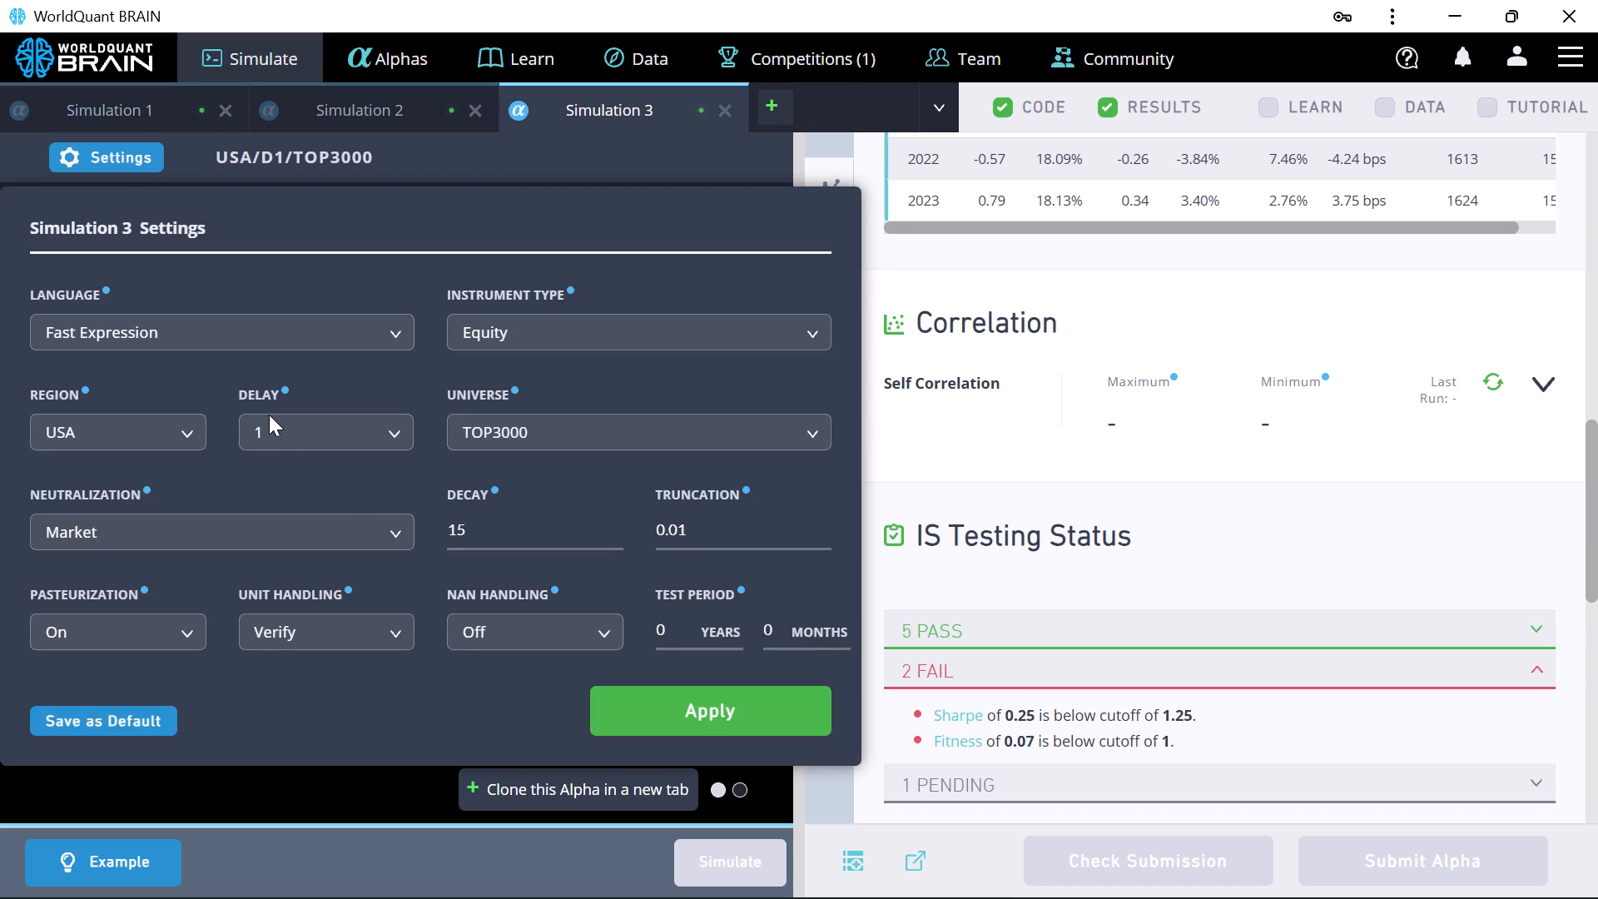
pyautogui.click(392, 529)
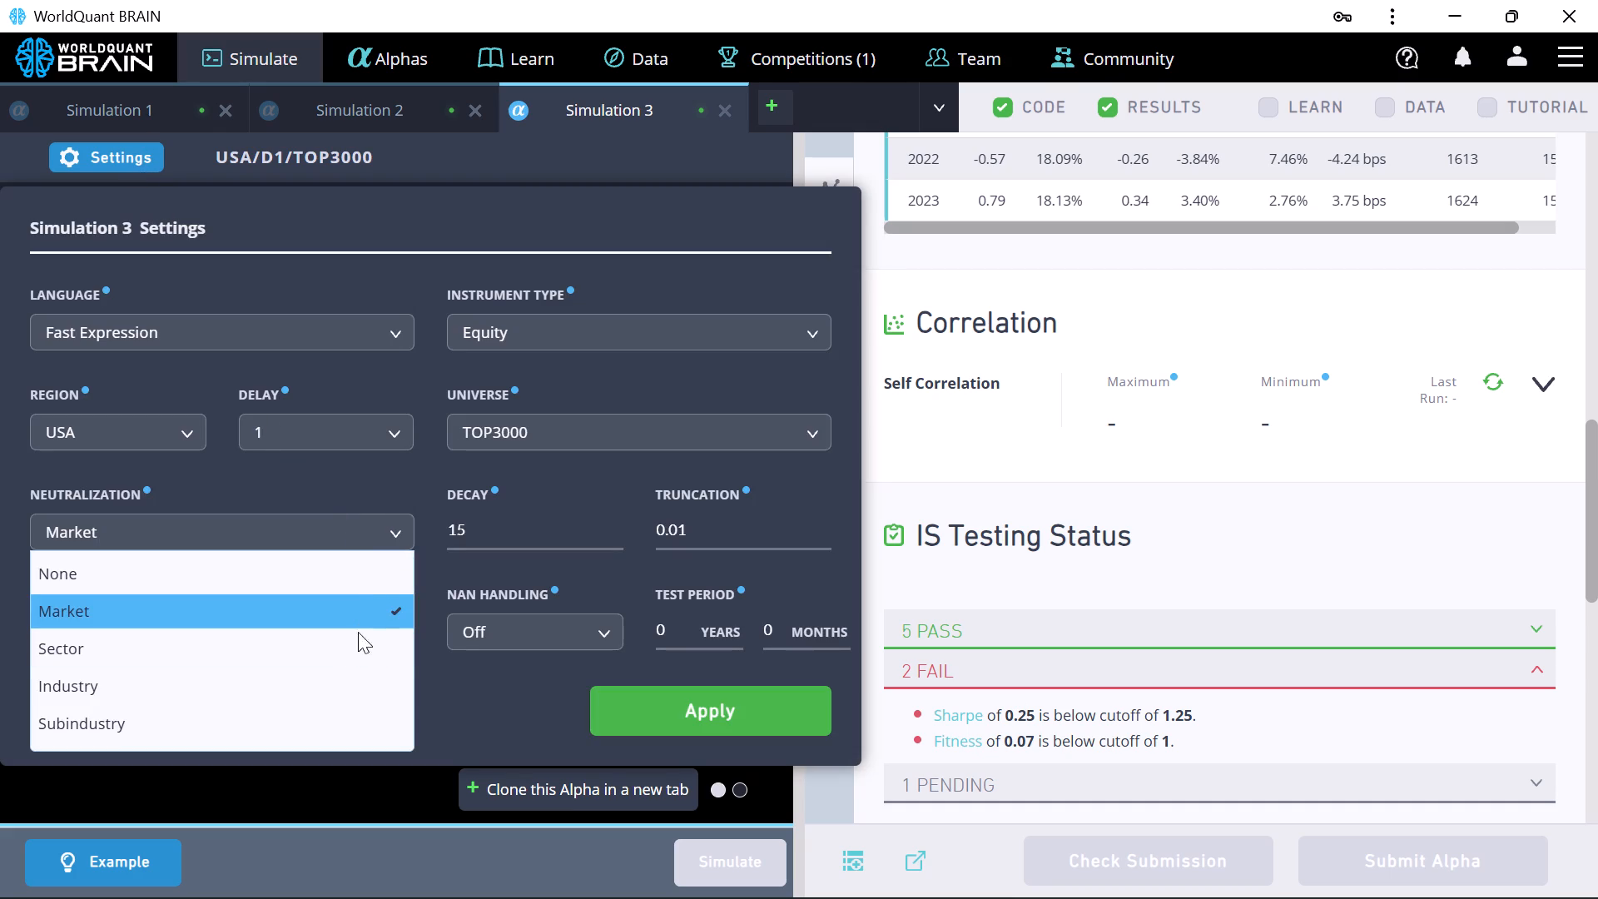
pyautogui.click(349, 674)
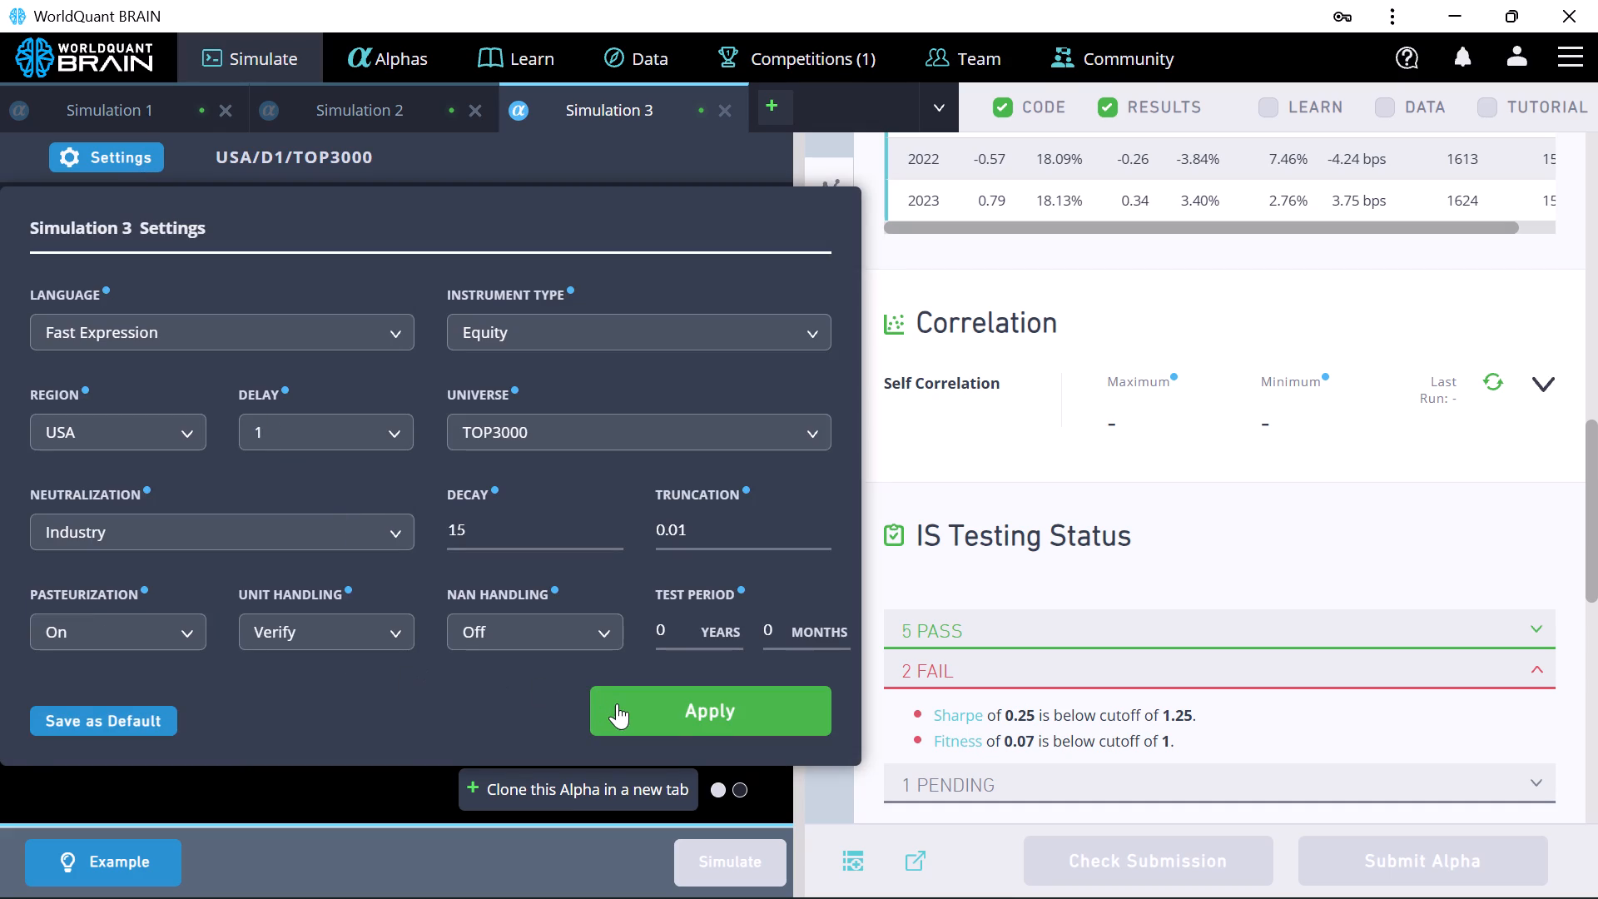
pyautogui.click(617, 703)
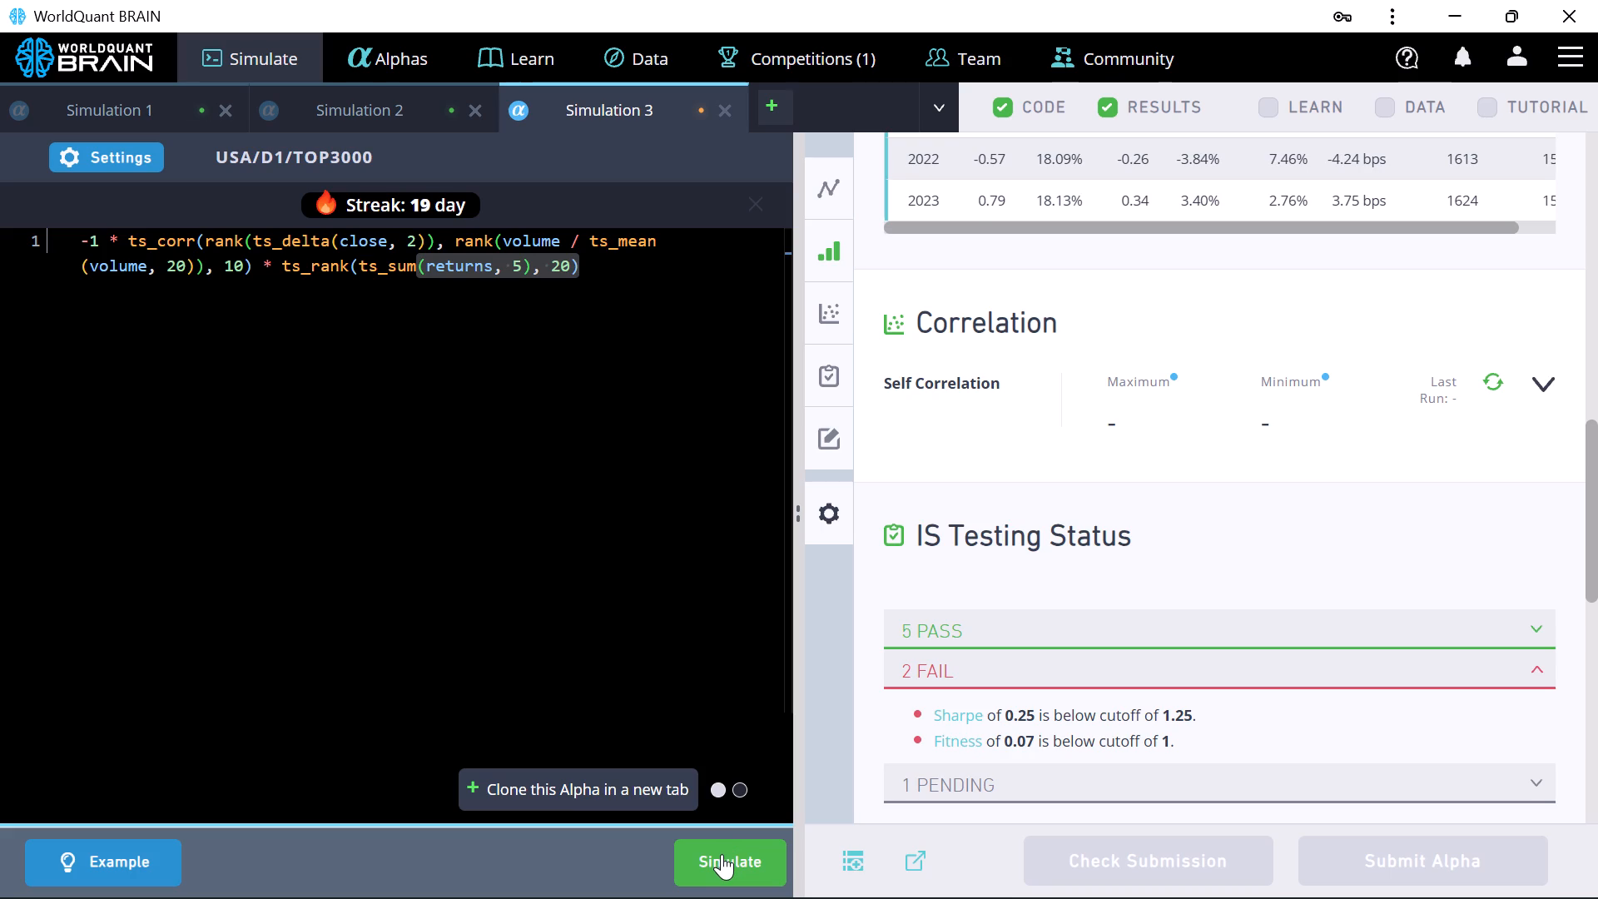
pyautogui.click(722, 854)
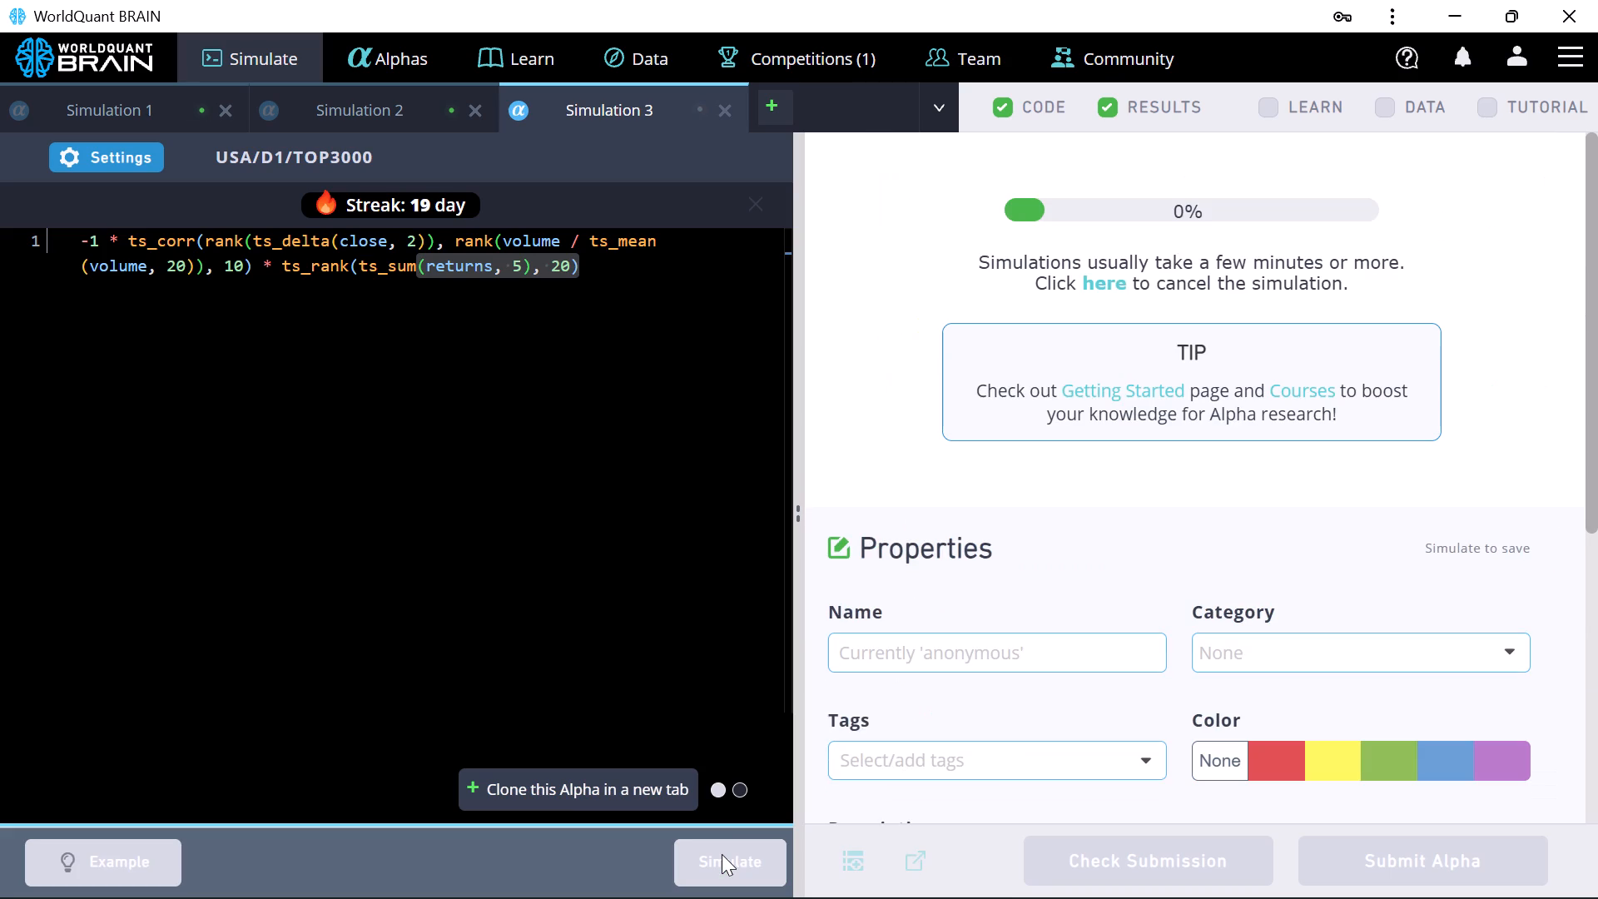
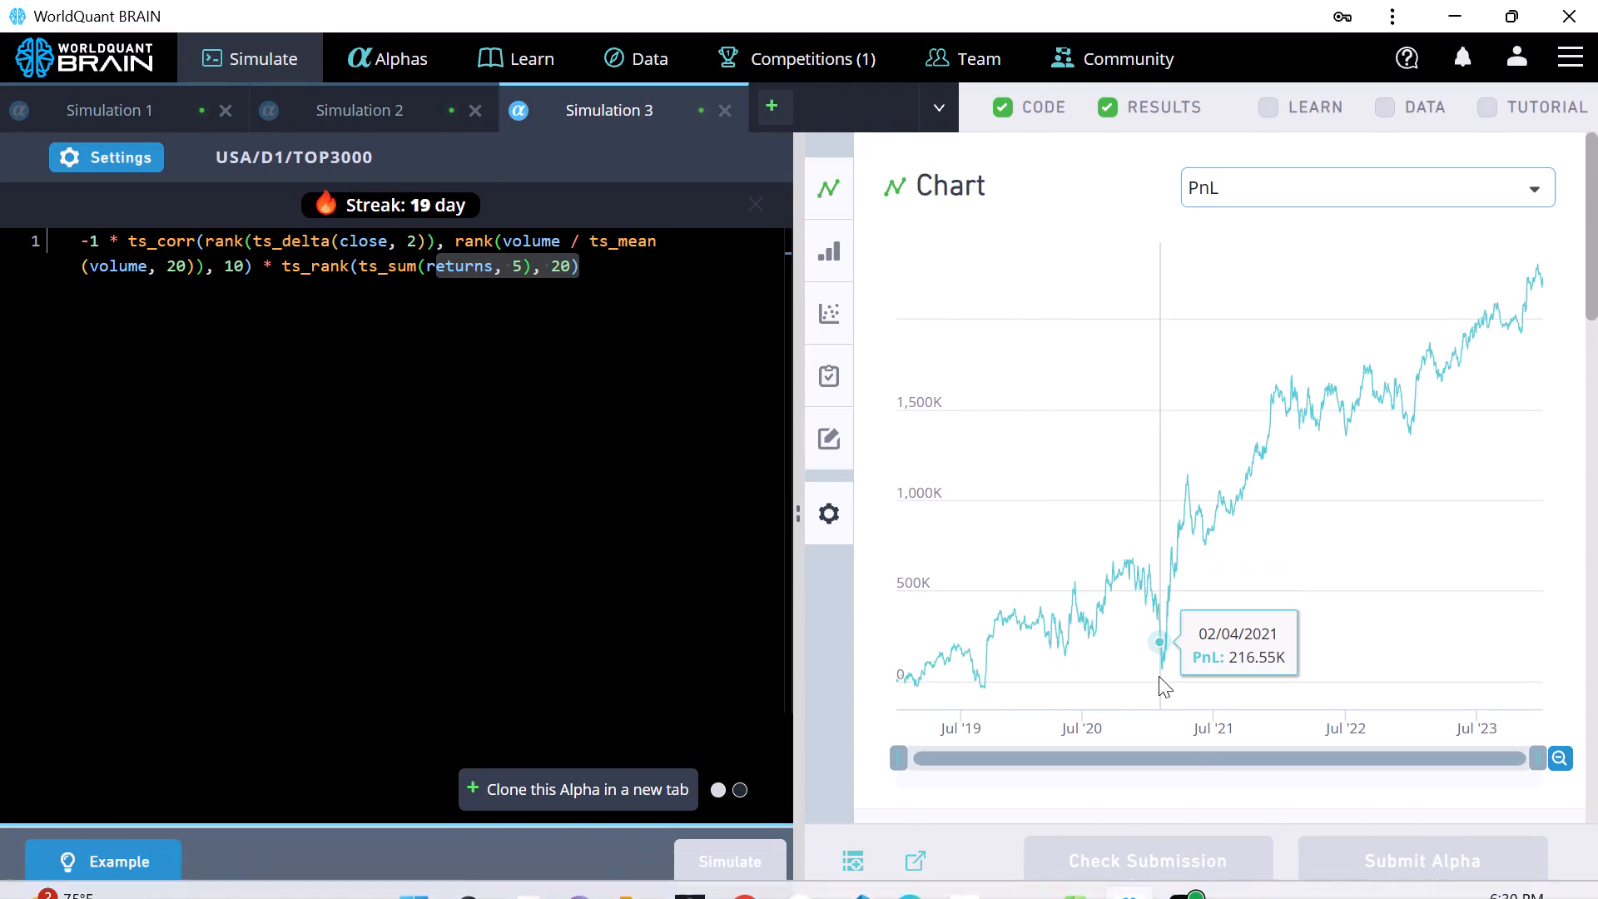
# Review the yearly results of the Industry-neutralized simulation and expand the failed checks under IS Testing Status.
pyautogui.scroll(-8, 1159, 676)
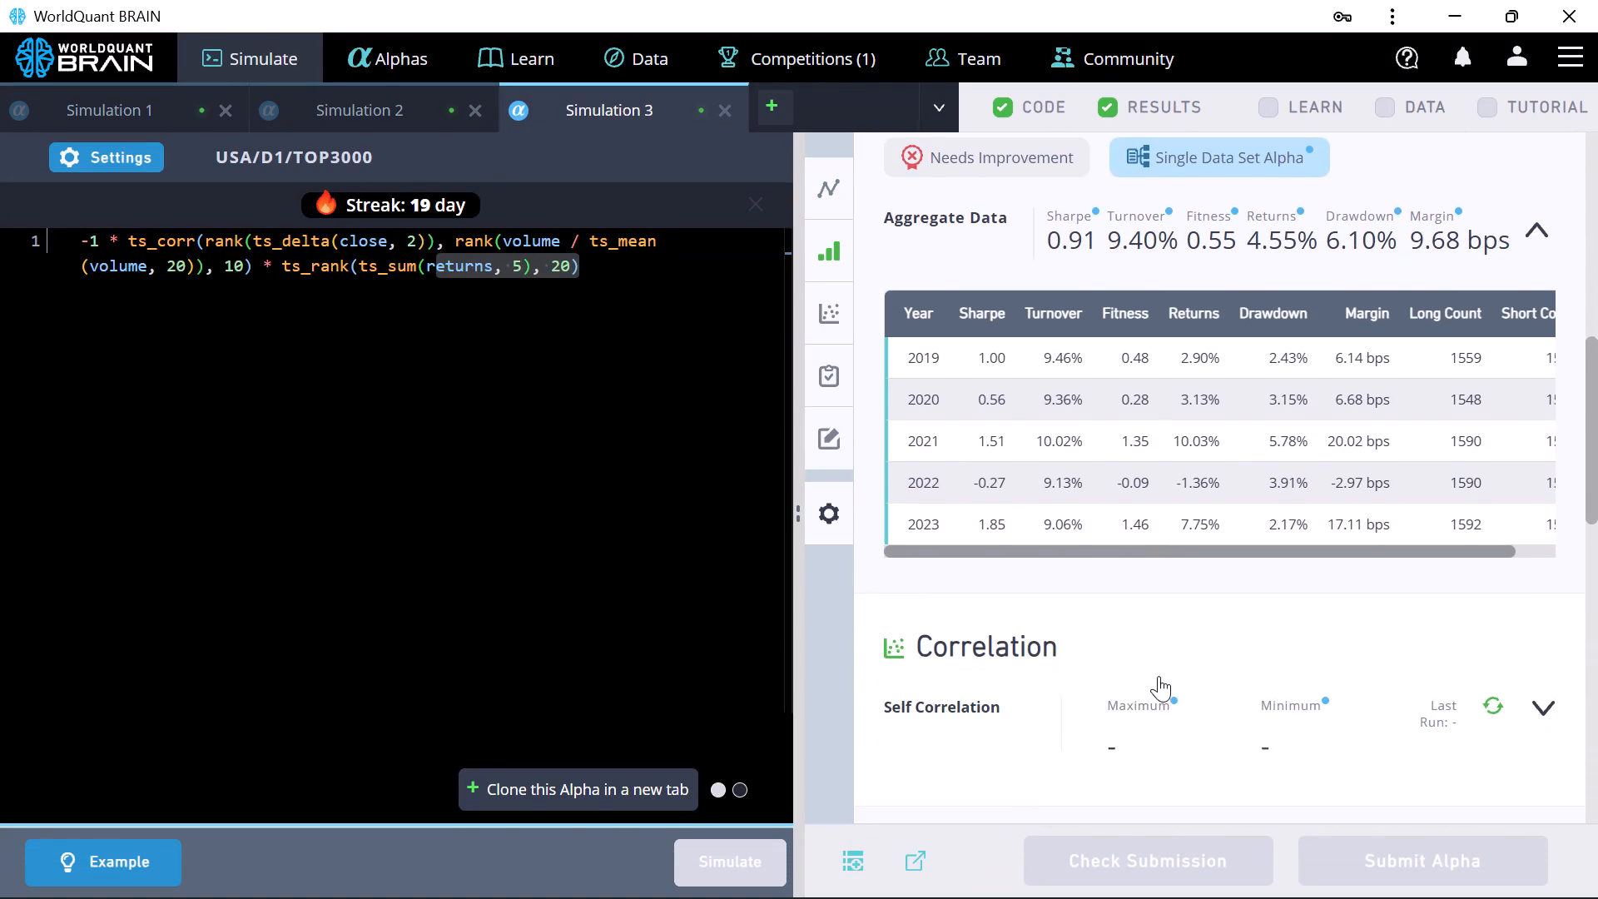
pyautogui.scroll(-3, 1159, 676)
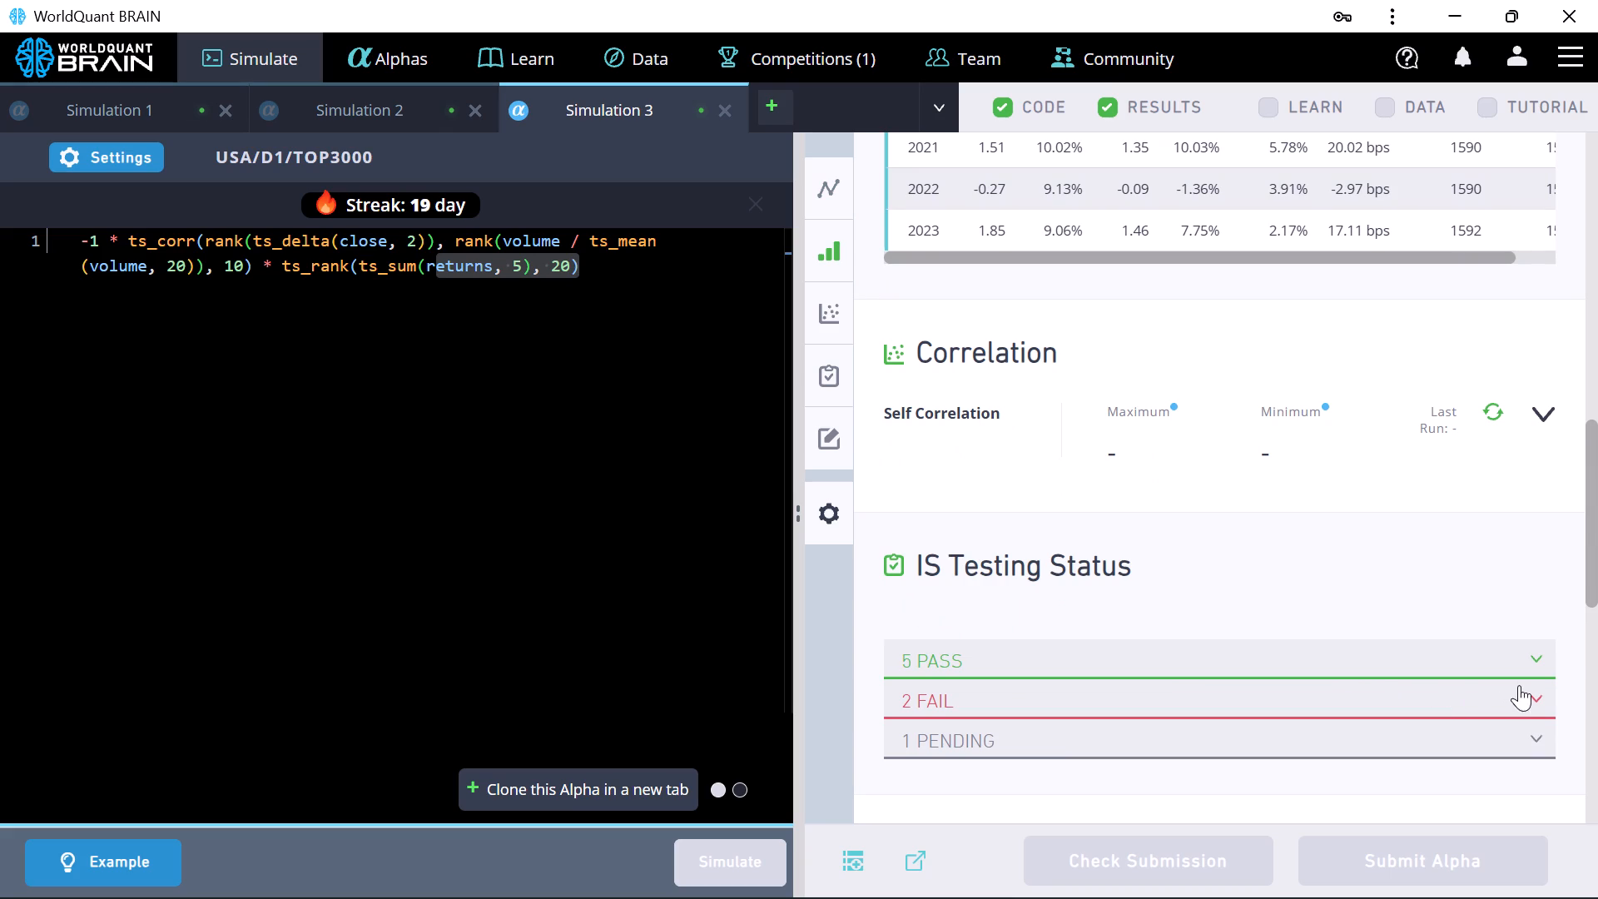
pyautogui.click(1535, 689)
pyautogui.scroll(-1, 1535, 689)
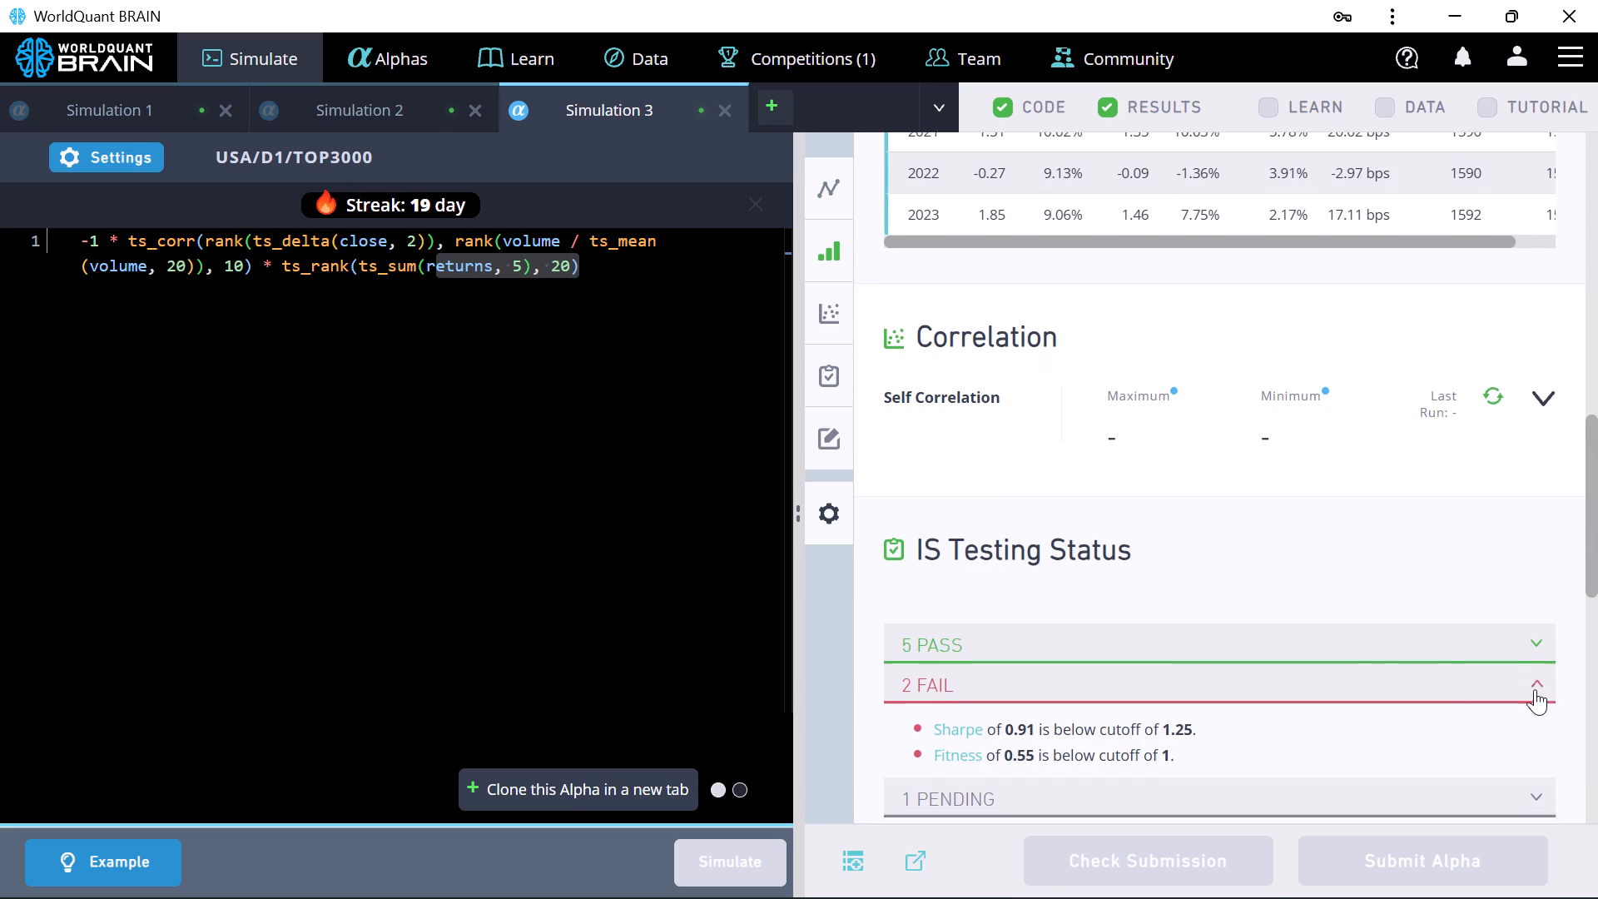
pyautogui.scroll(-1, 1535, 689)
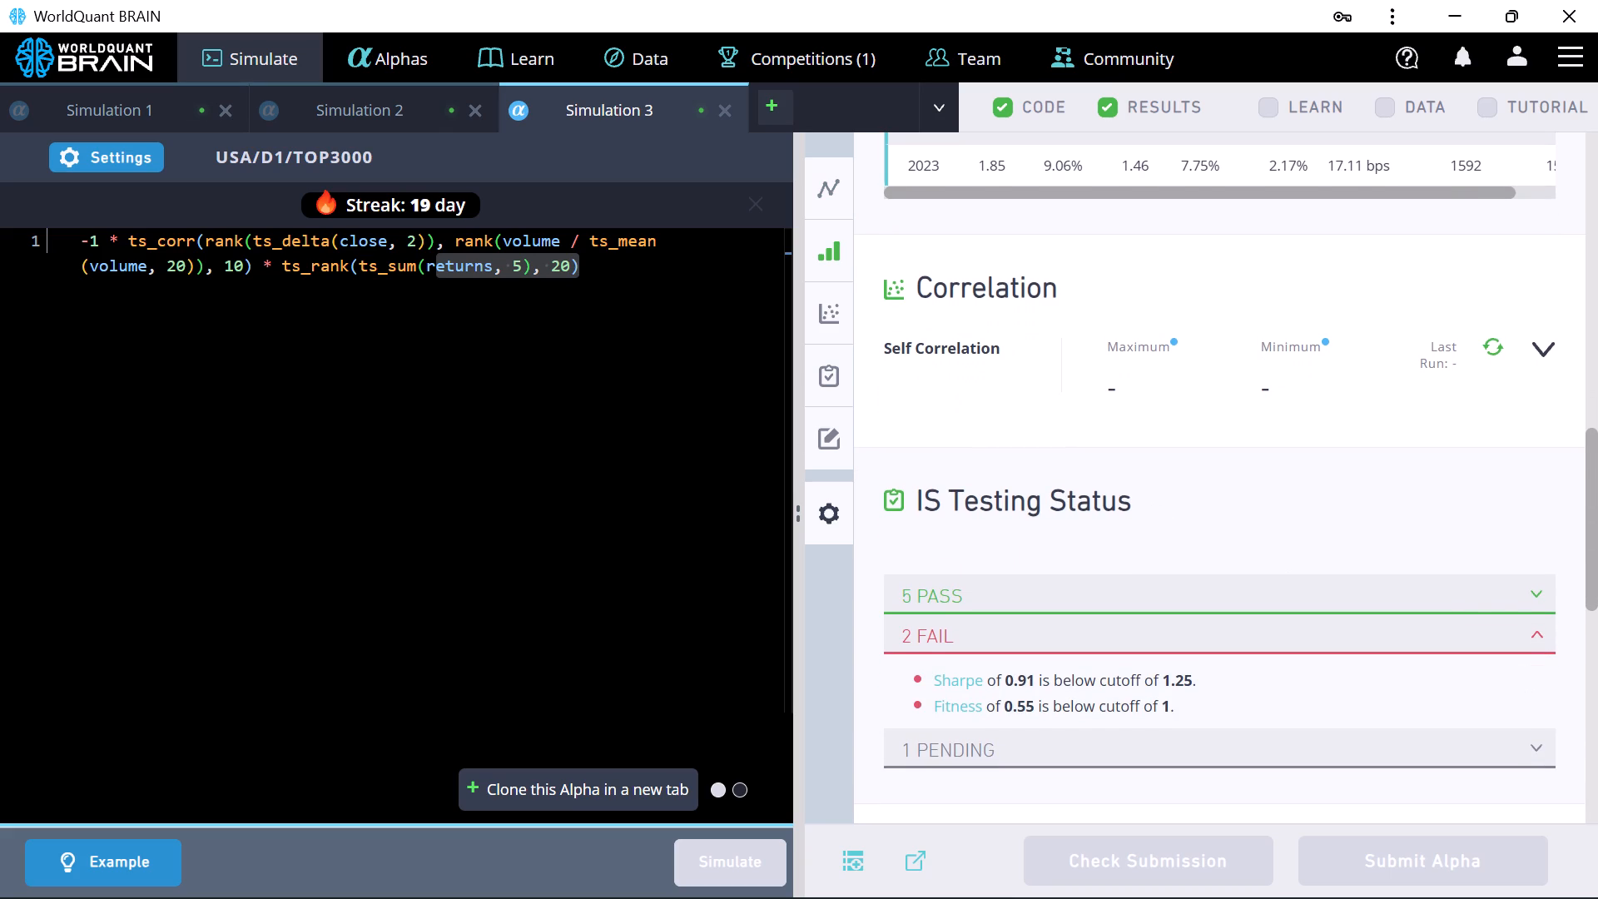
# Raise the decay to 114 in the Simulation 3 settings, apply it, and simulate the alpha again.
pyautogui.click(150, 149)
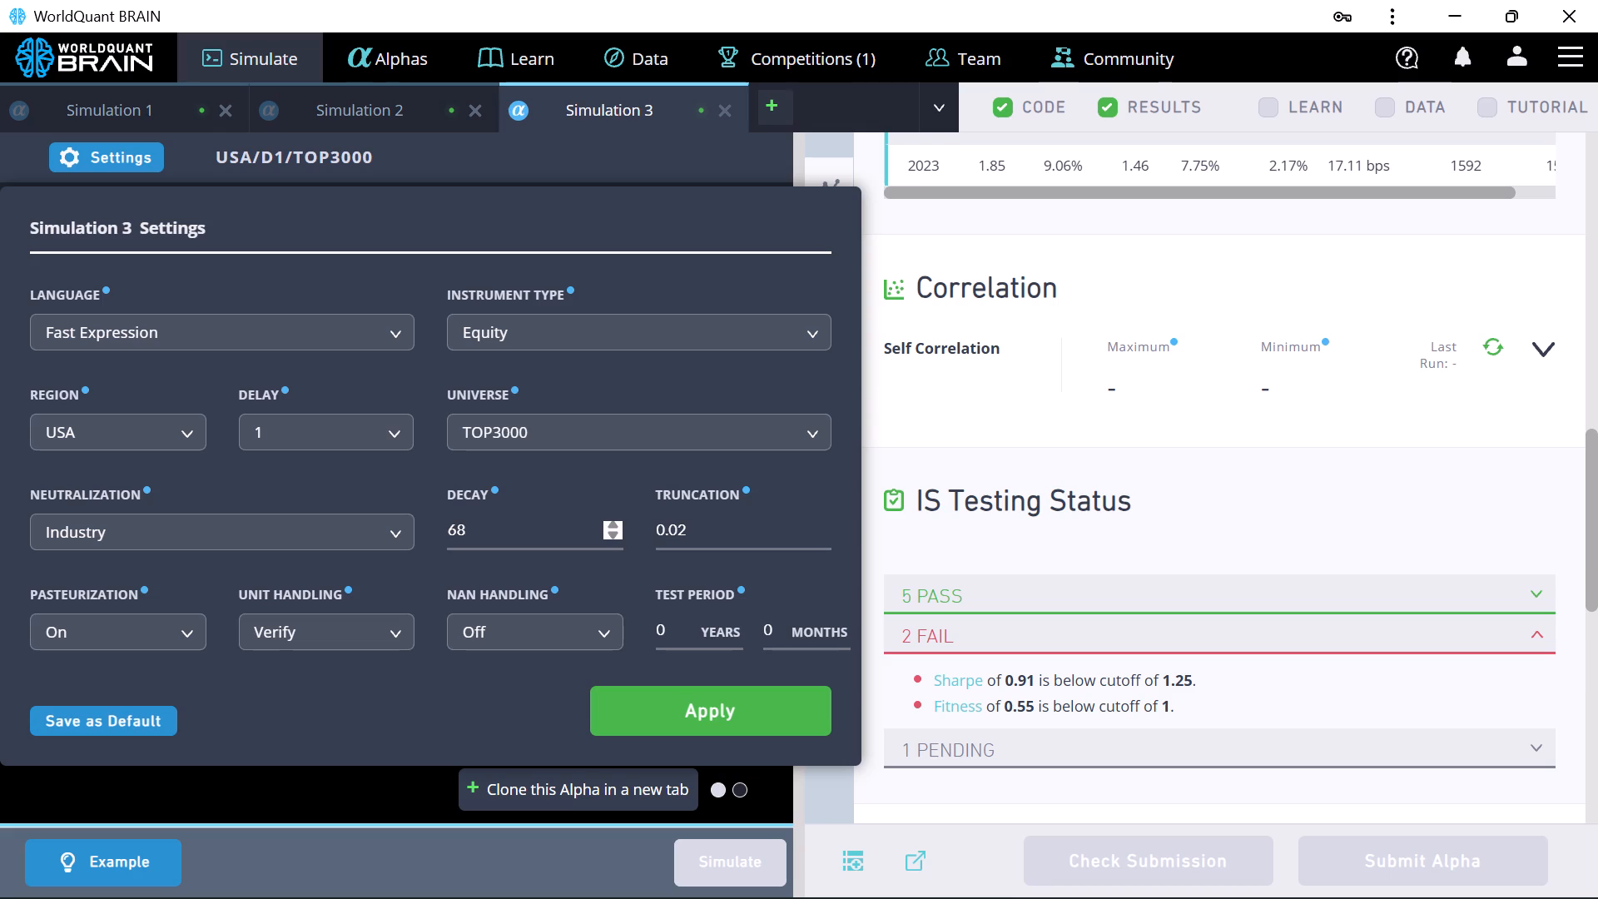
pyautogui.click(610, 524)
pyautogui.click(684, 688)
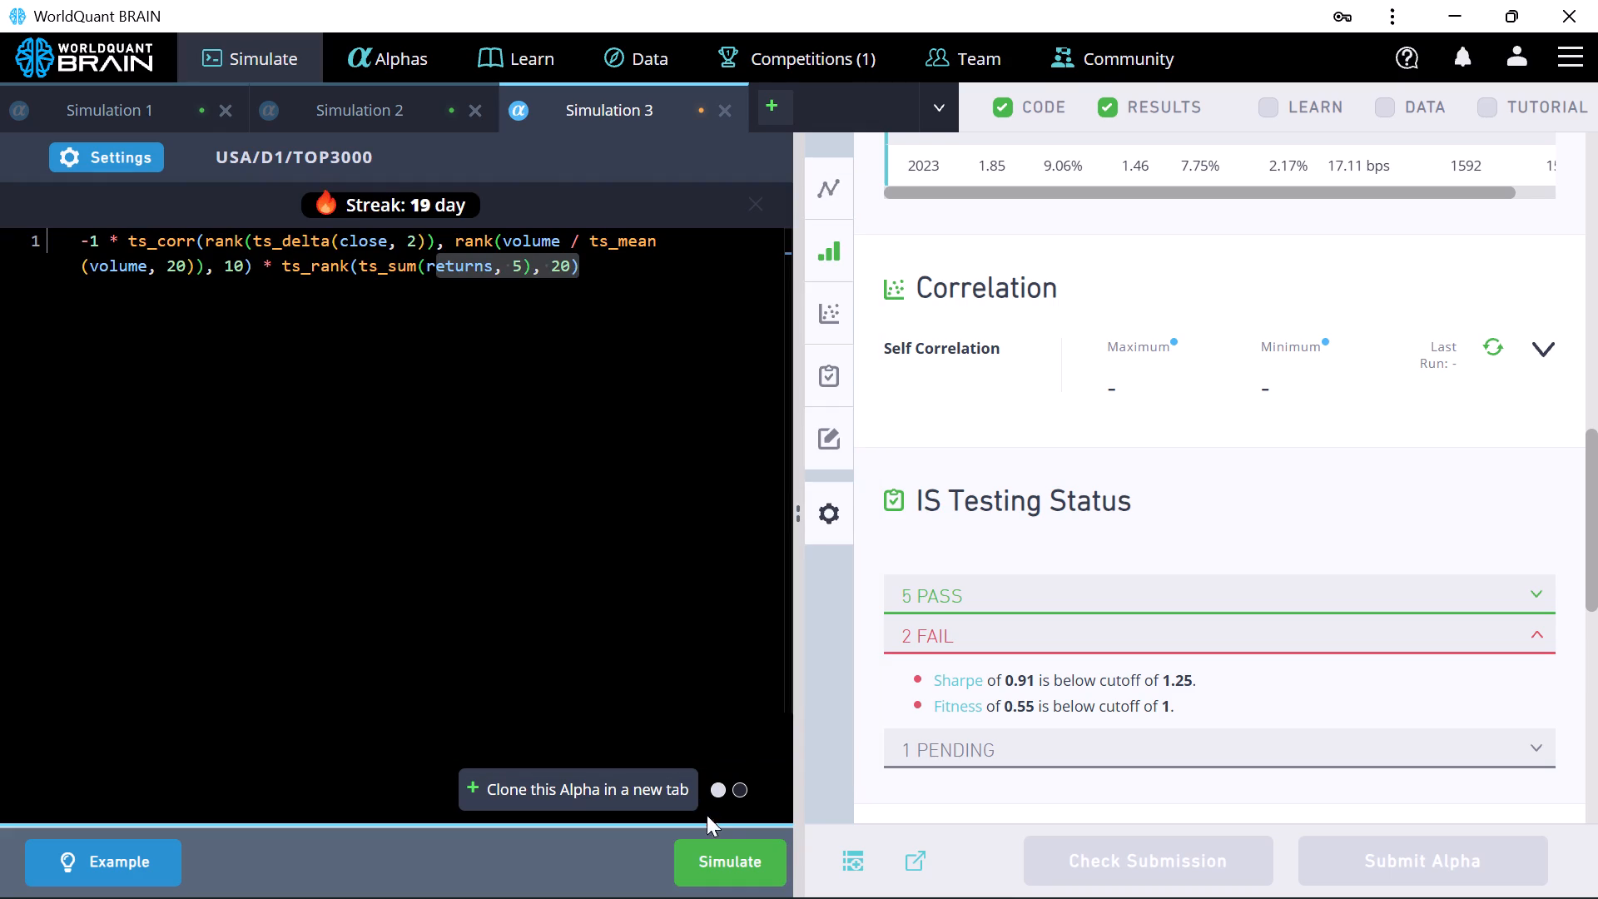
pyautogui.click(709, 842)
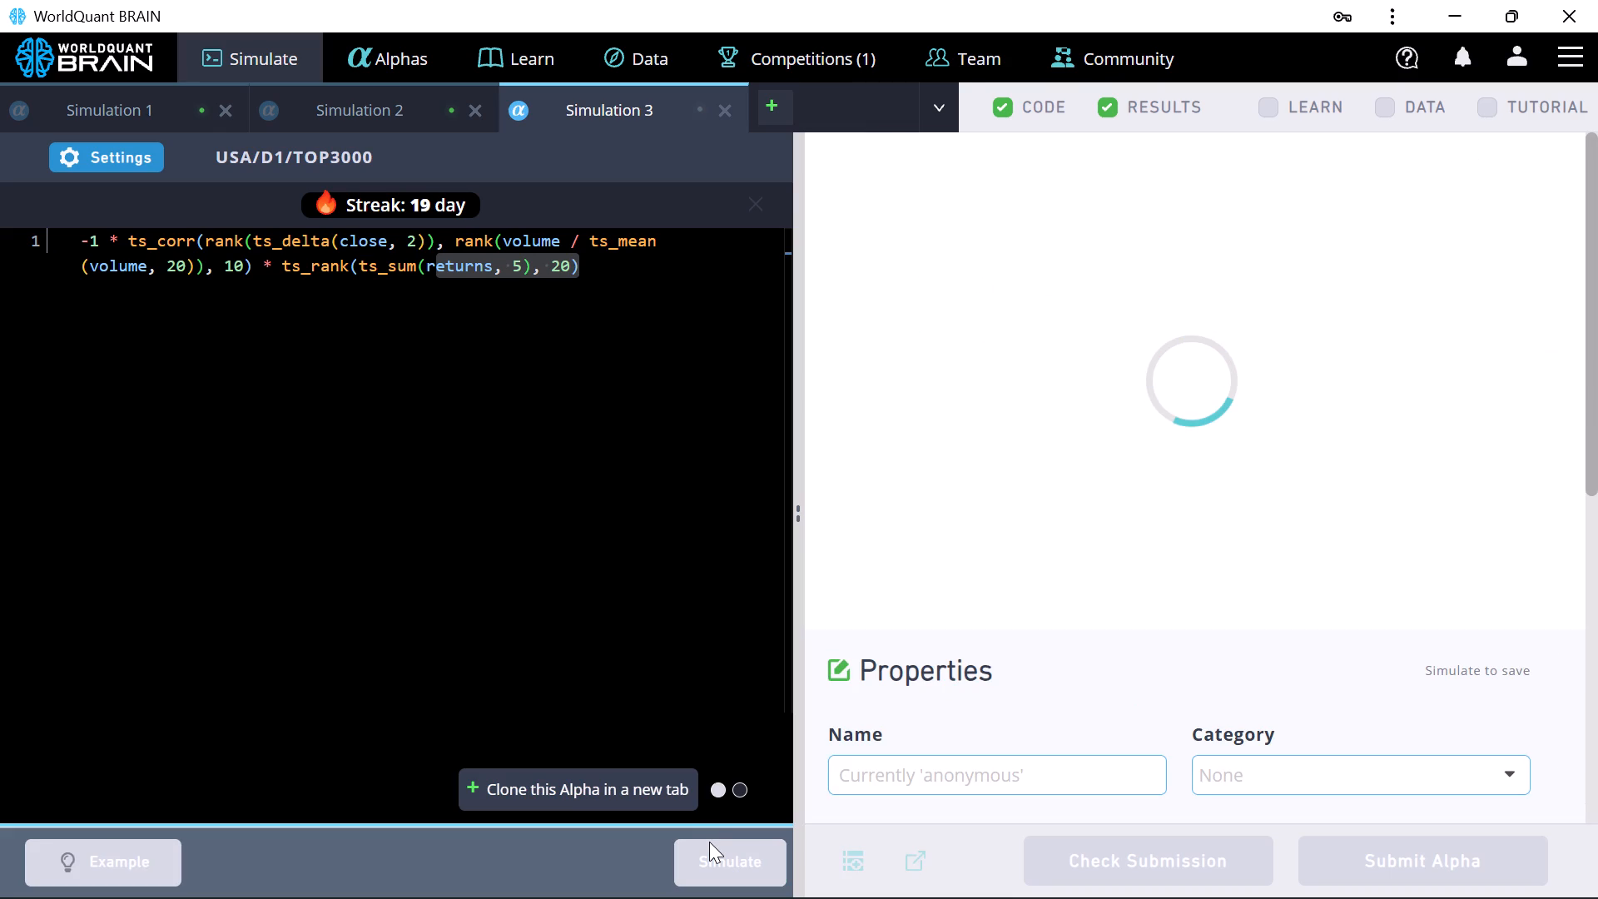
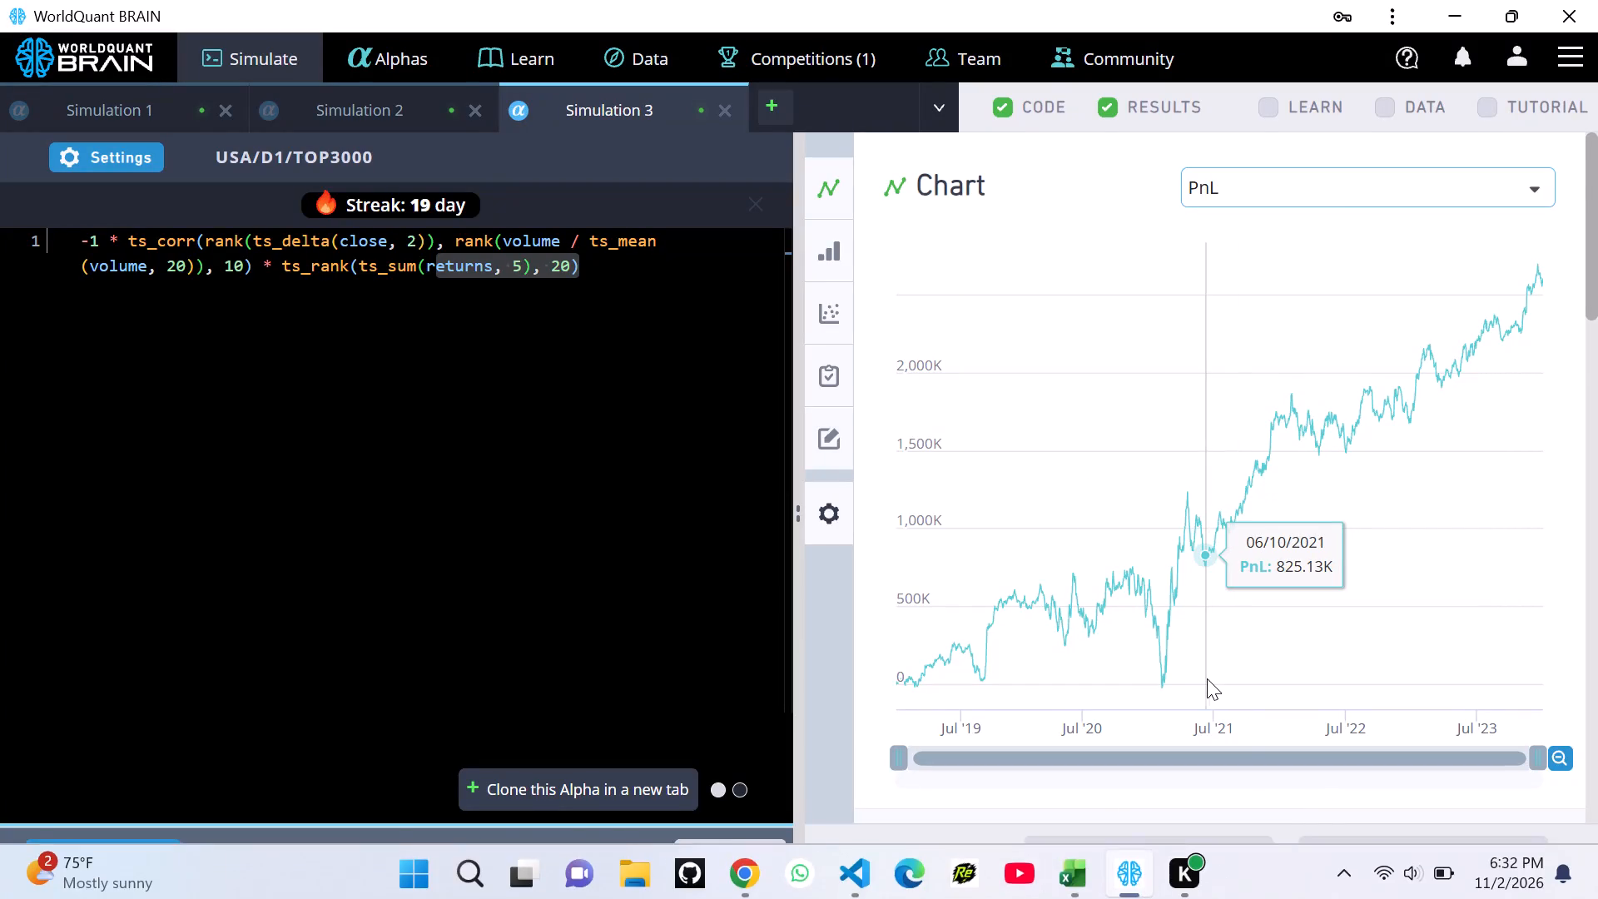
# Review the yearly results of the new simulation and expand the failed checks under IS Testing Status.
pyautogui.scroll(-9, 1207, 678)
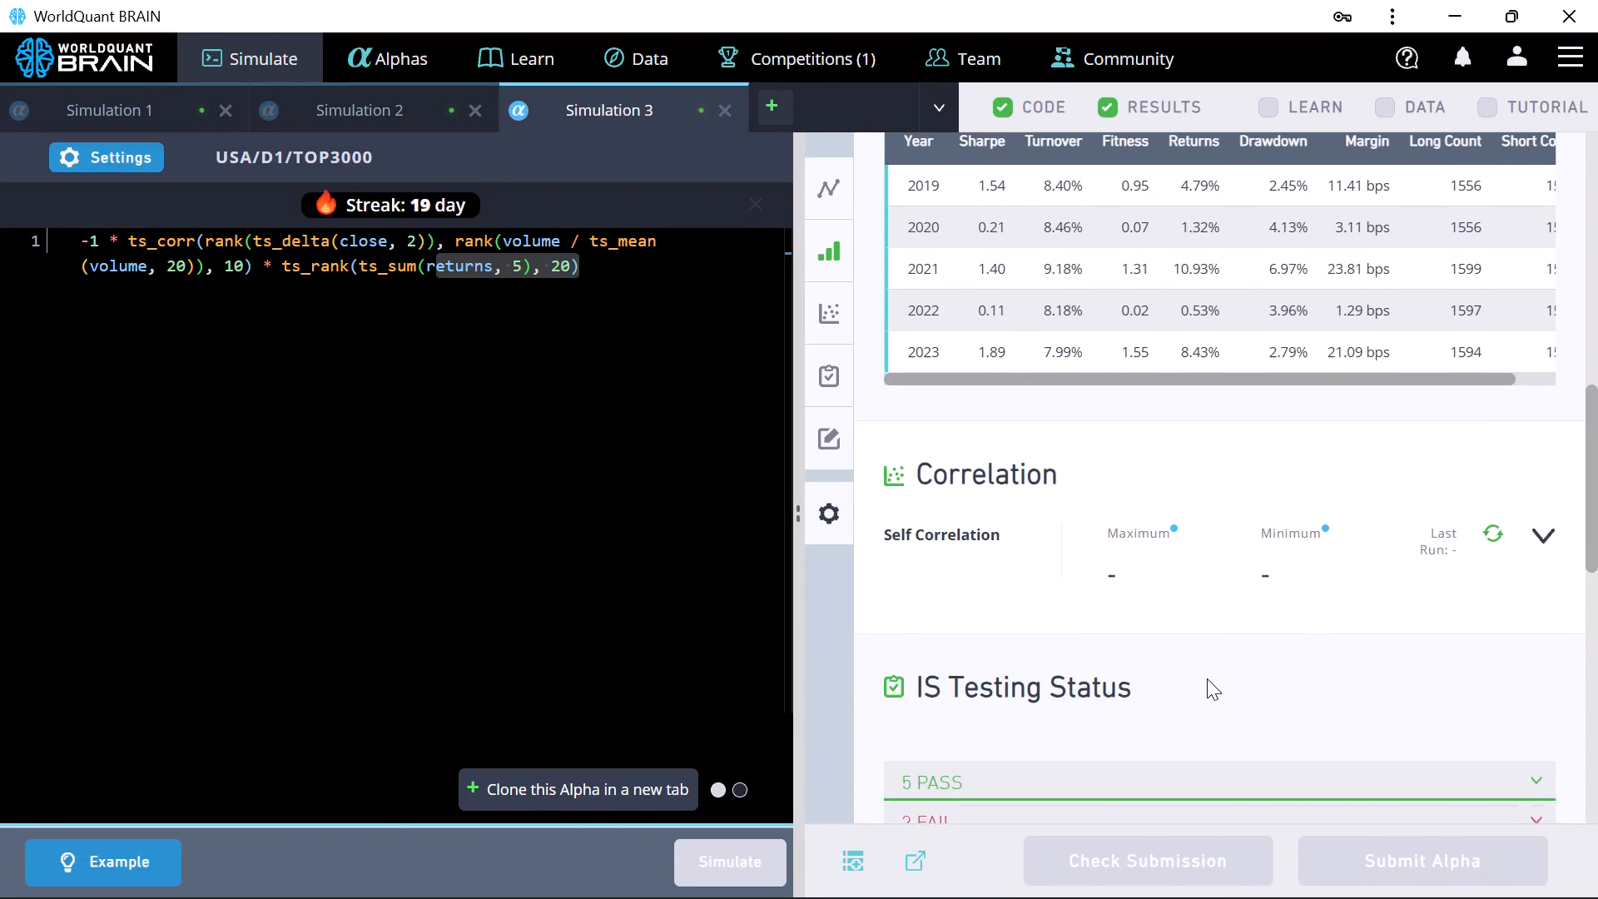
pyautogui.scroll(-2, 1207, 678)
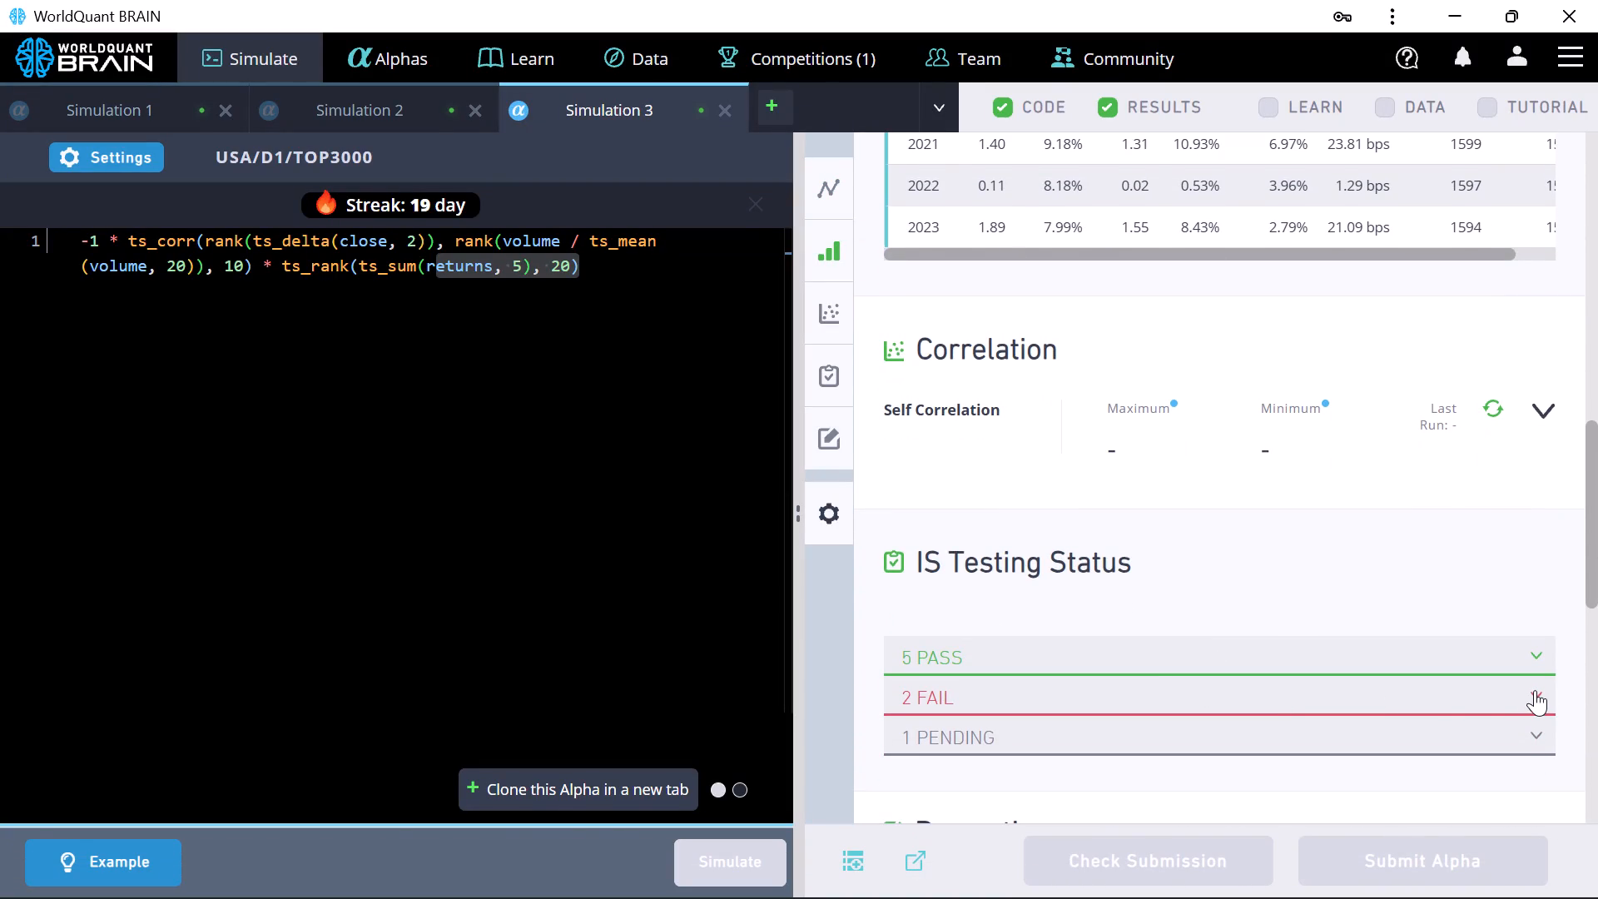
pyautogui.click(1535, 690)
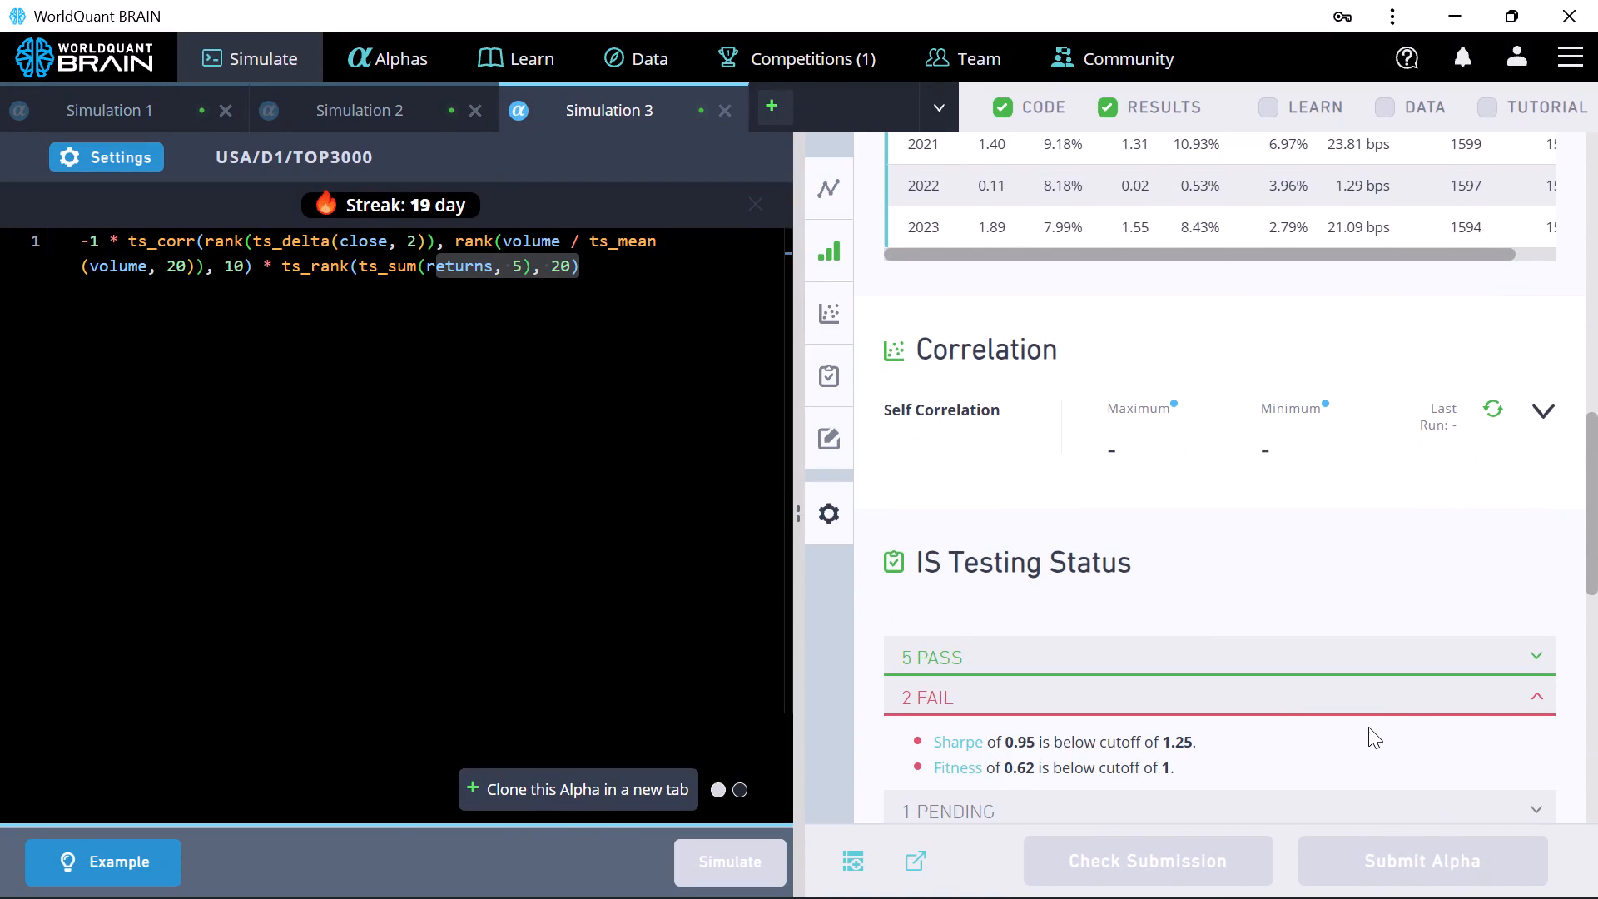
pyautogui.scroll(-1, 1368, 727)
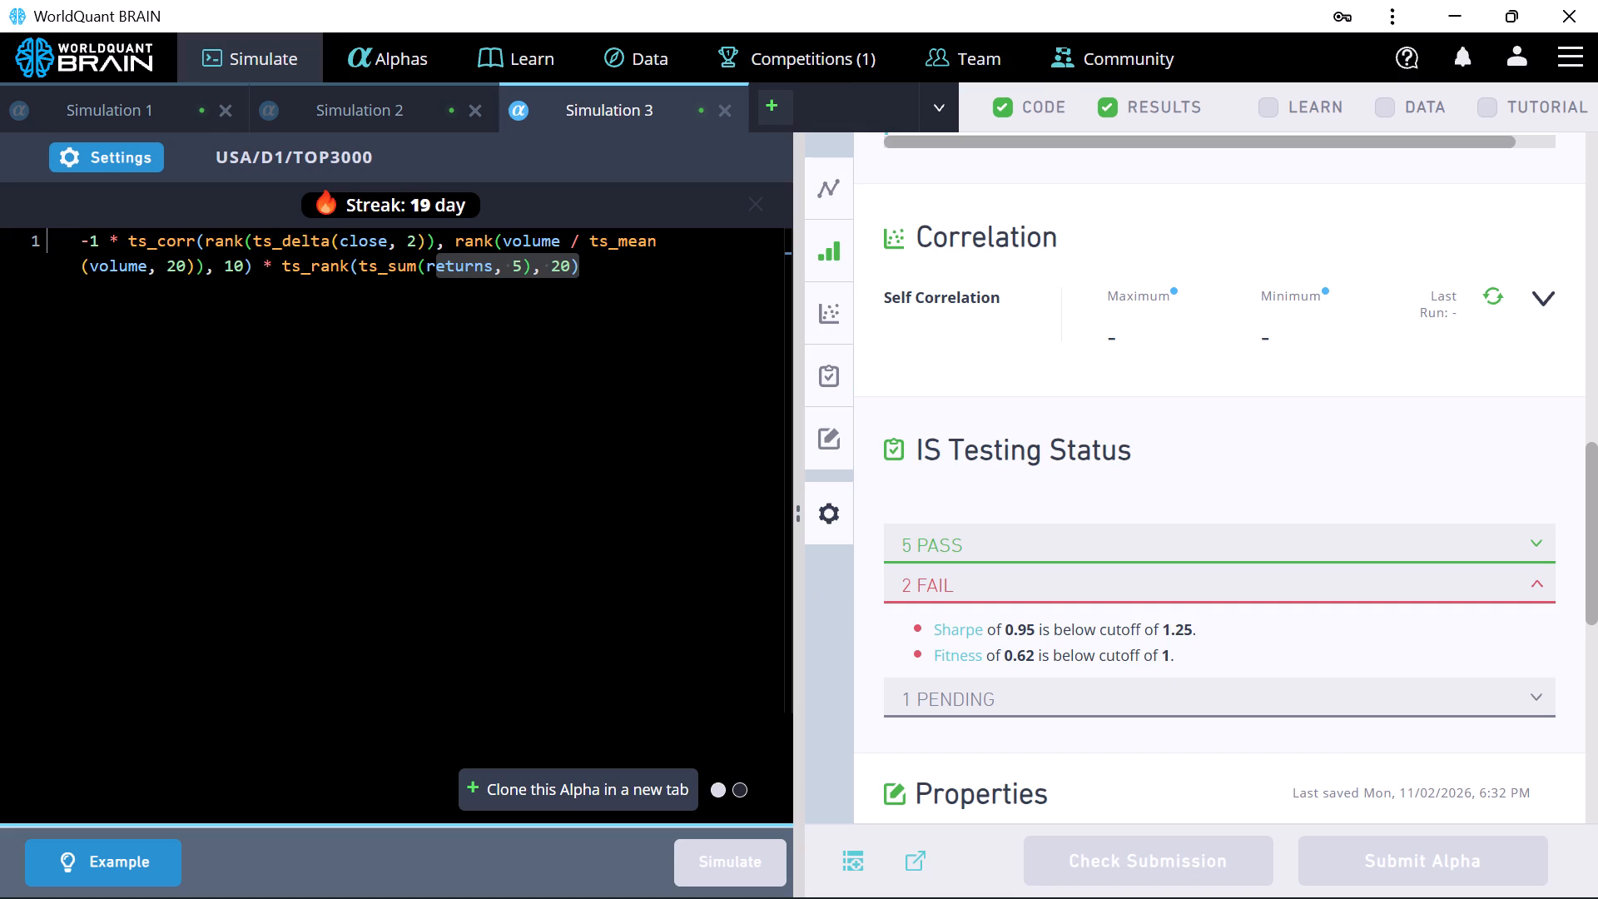
# Set decay to 126 and truncation to 0.01 in the Simulation 3 settings, apply them, and simulate the alpha again.
pyautogui.click(136, 161)
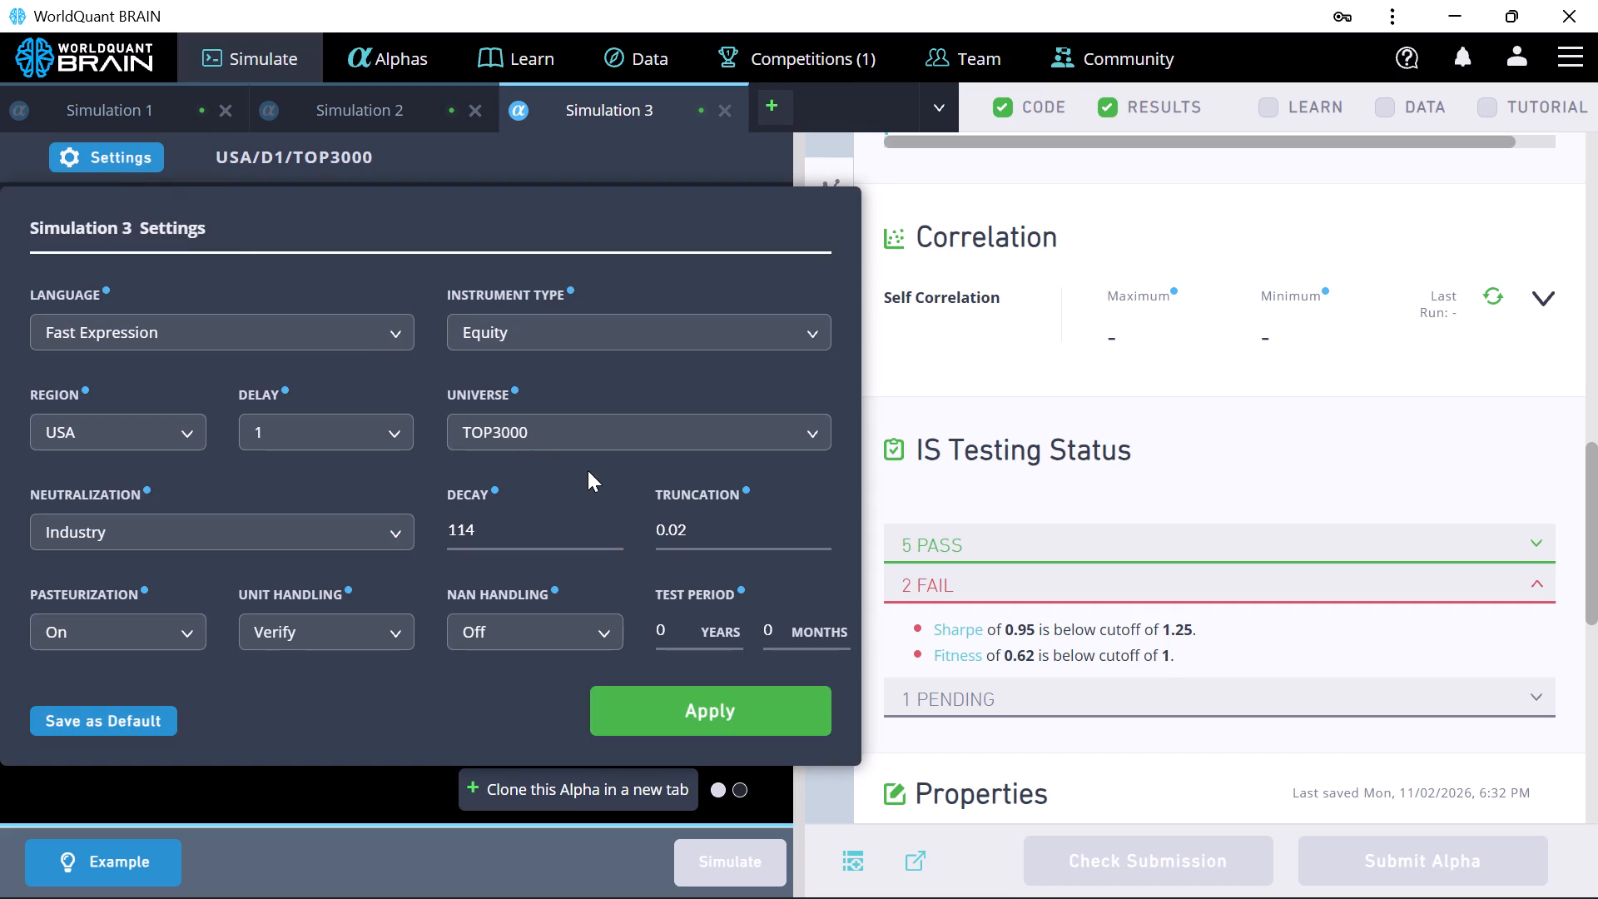
pyautogui.click(611, 525)
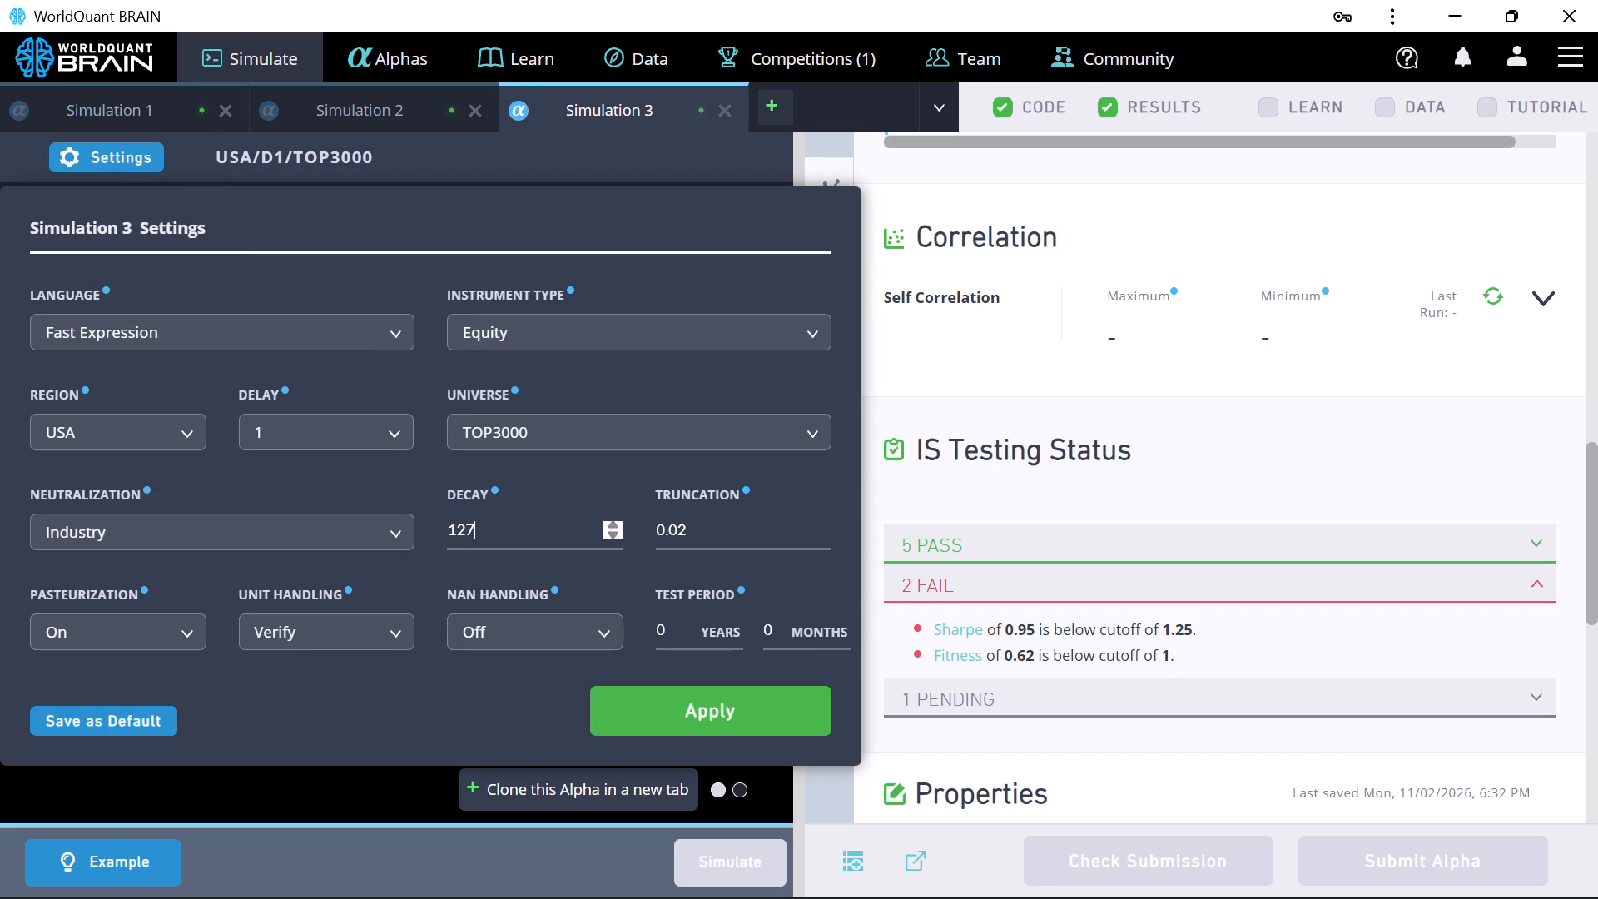
pyautogui.click(613, 532)
pyautogui.click(816, 539)
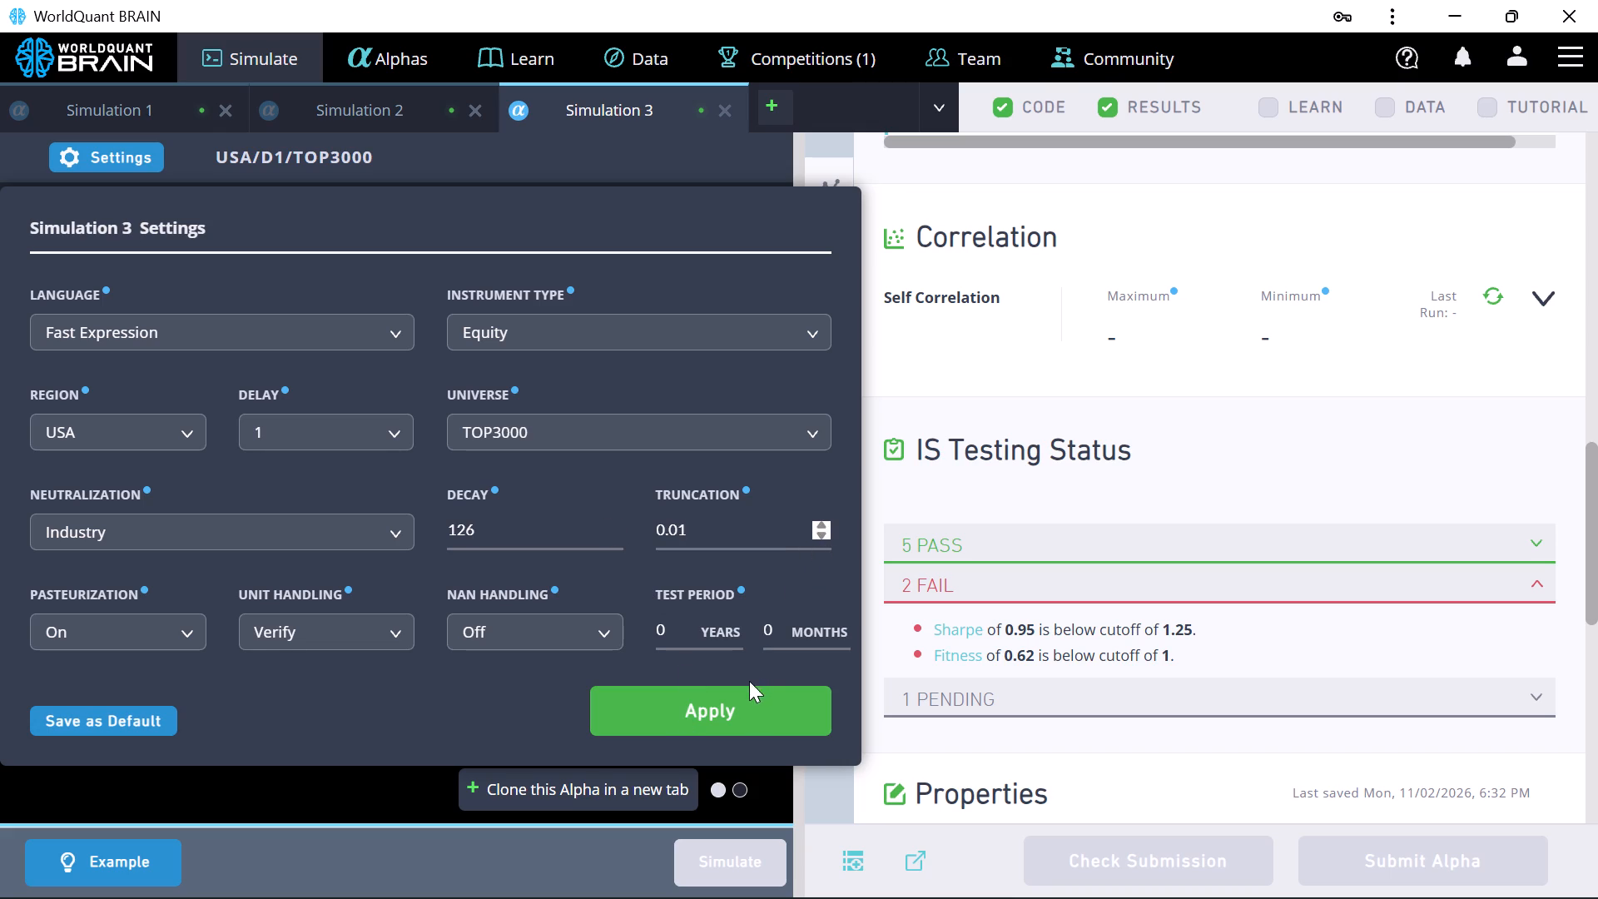
pyautogui.click(749, 693)
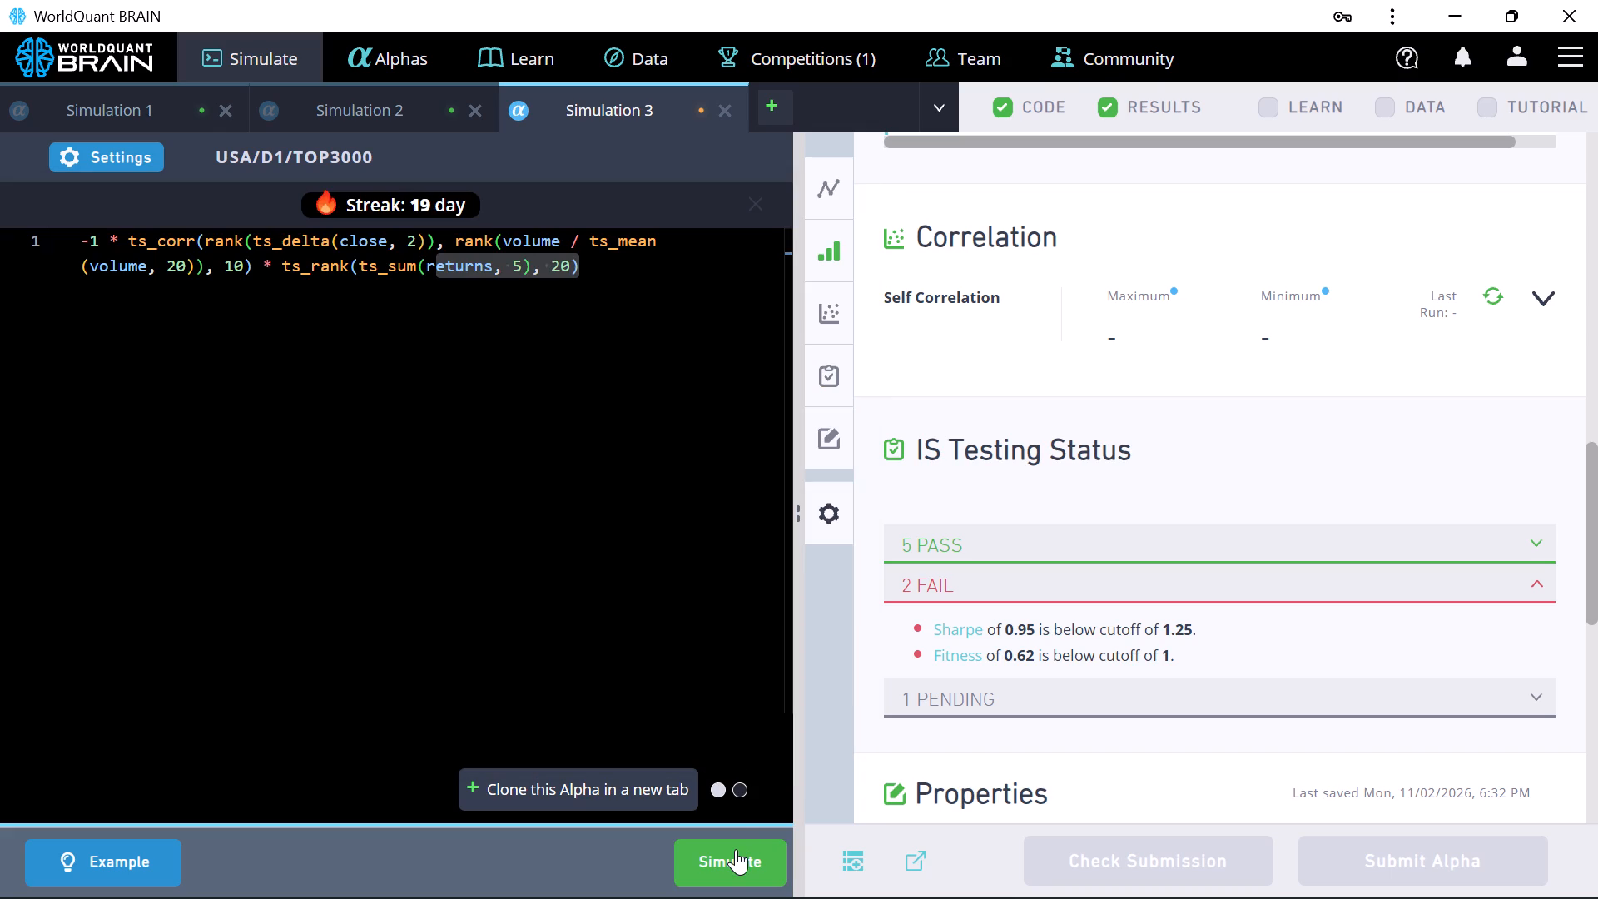
pyautogui.click(736, 849)
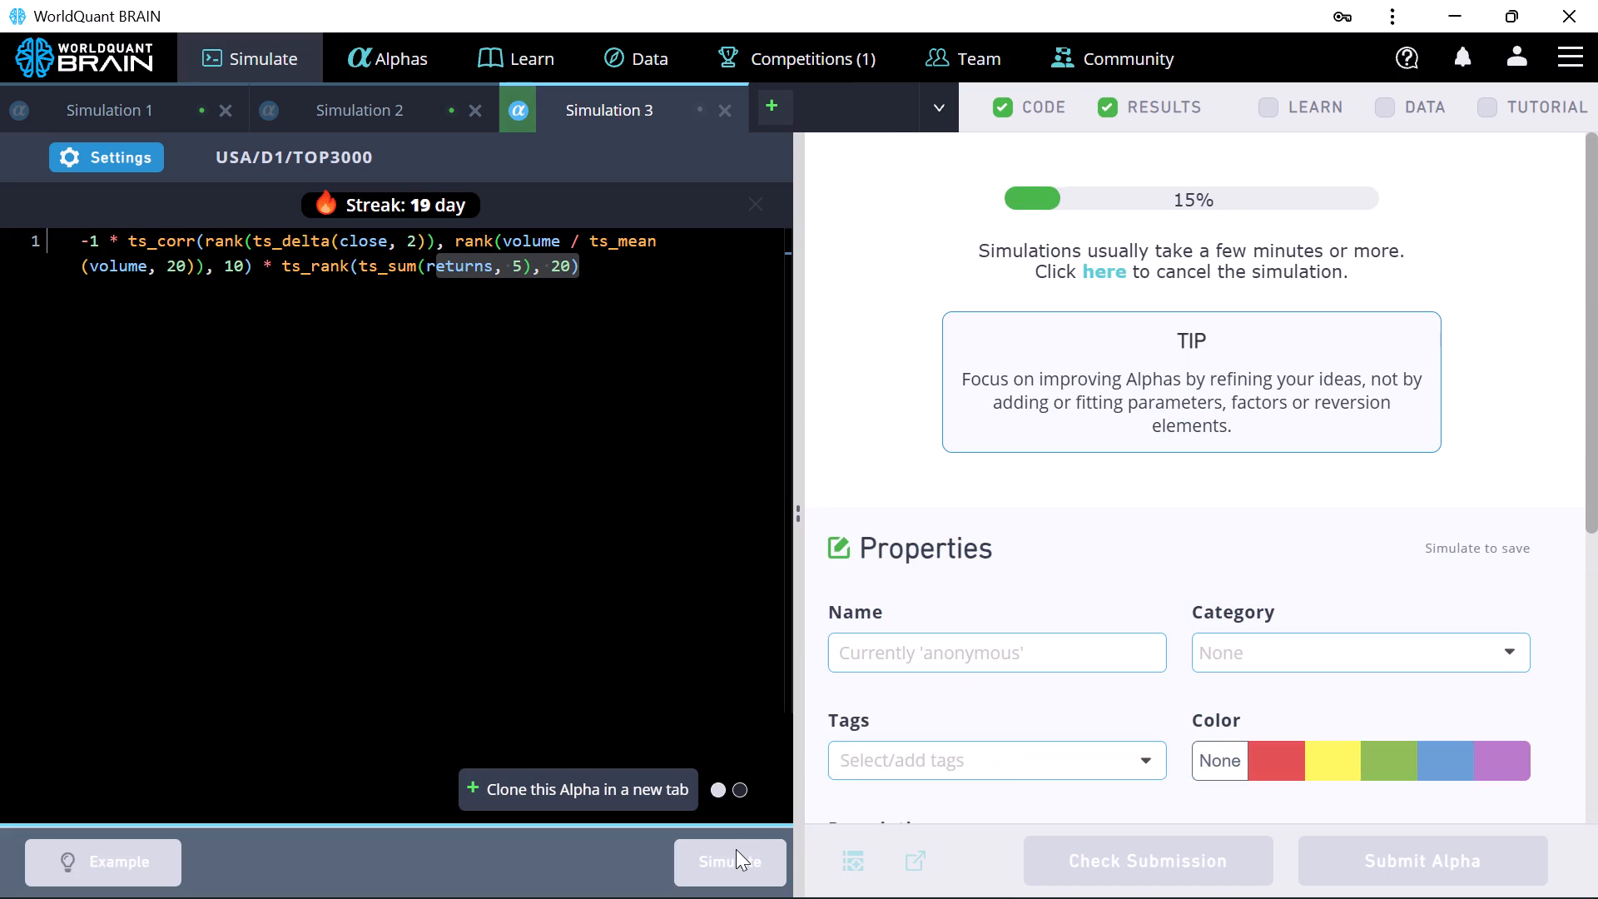
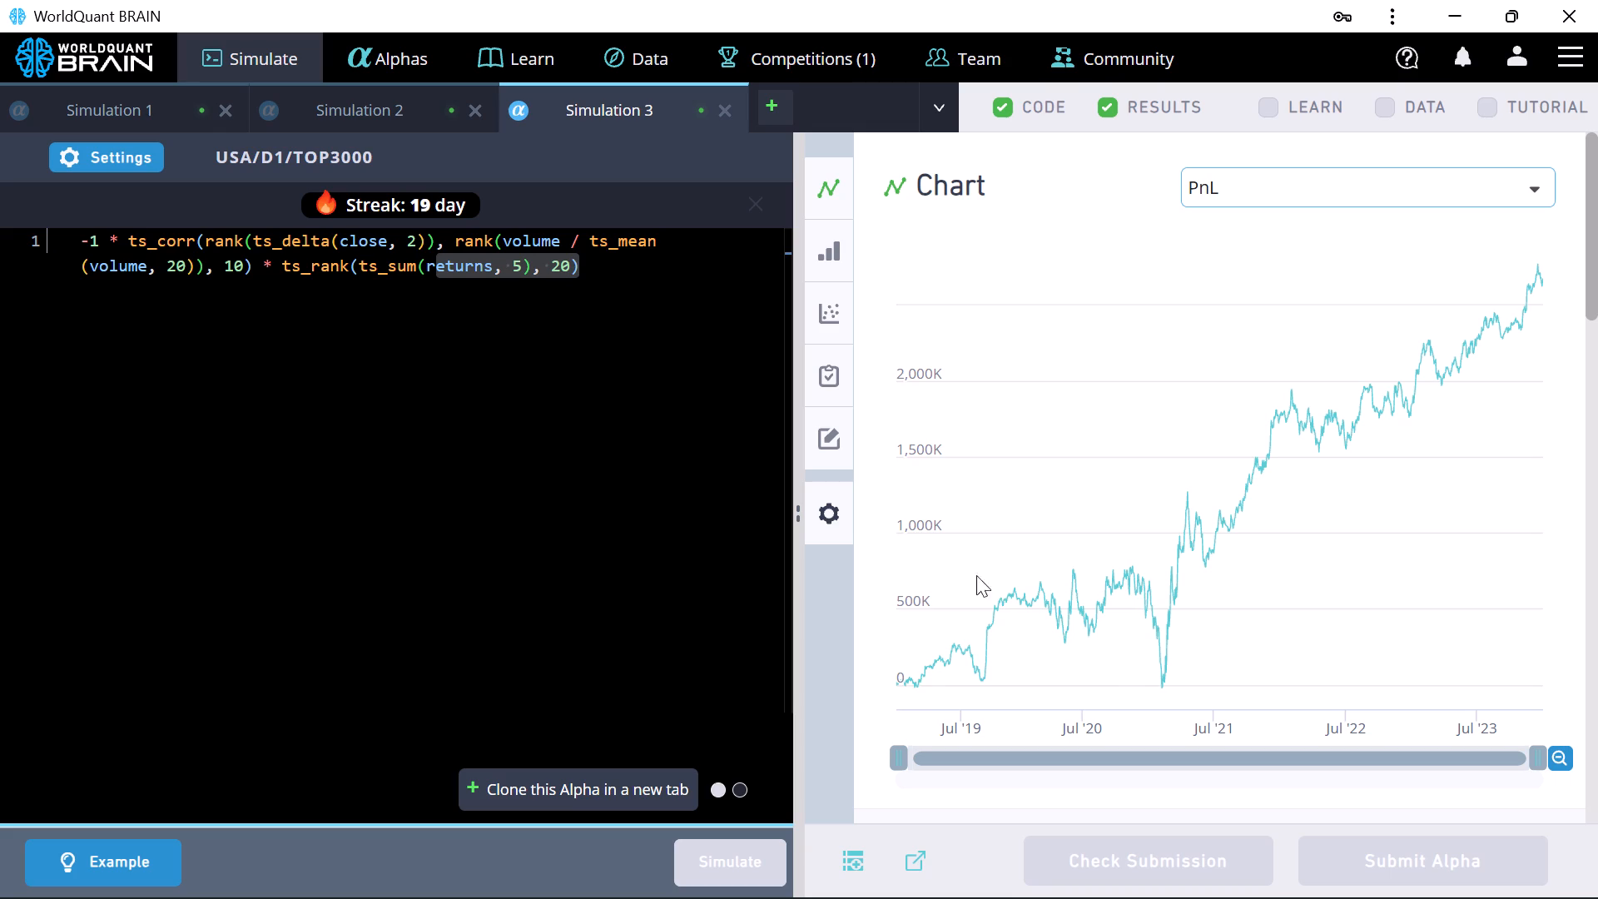
# Review the results of the new simulation and expand the failed checks under IS Testing Status.
pyautogui.scroll(-9, 1171, 505)
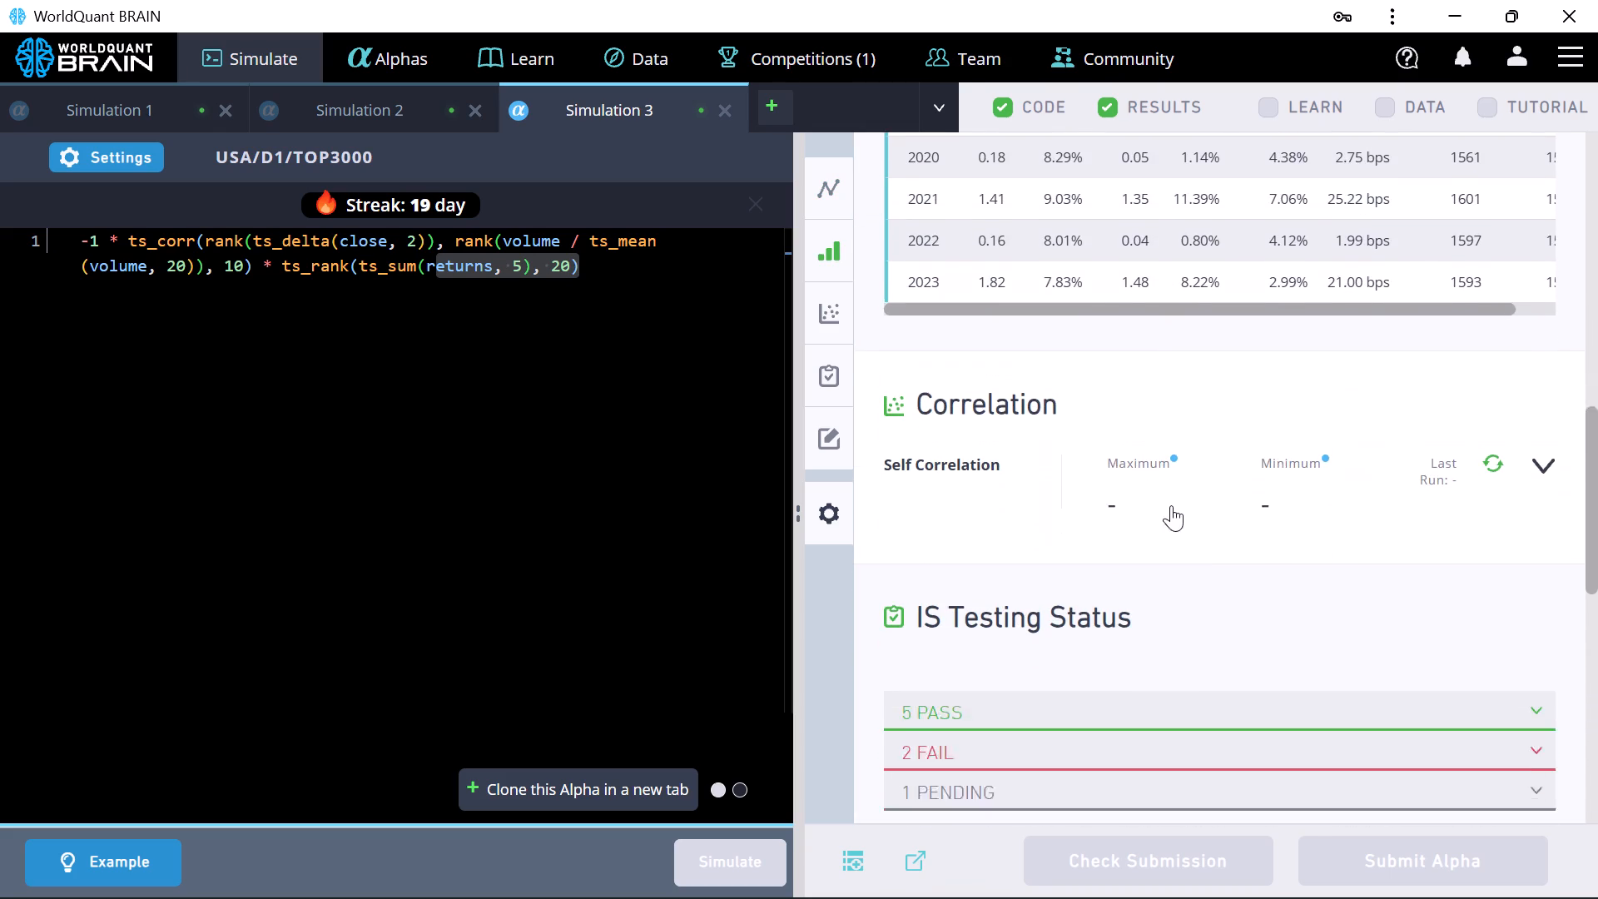
pyautogui.scroll(-1, 1171, 505)
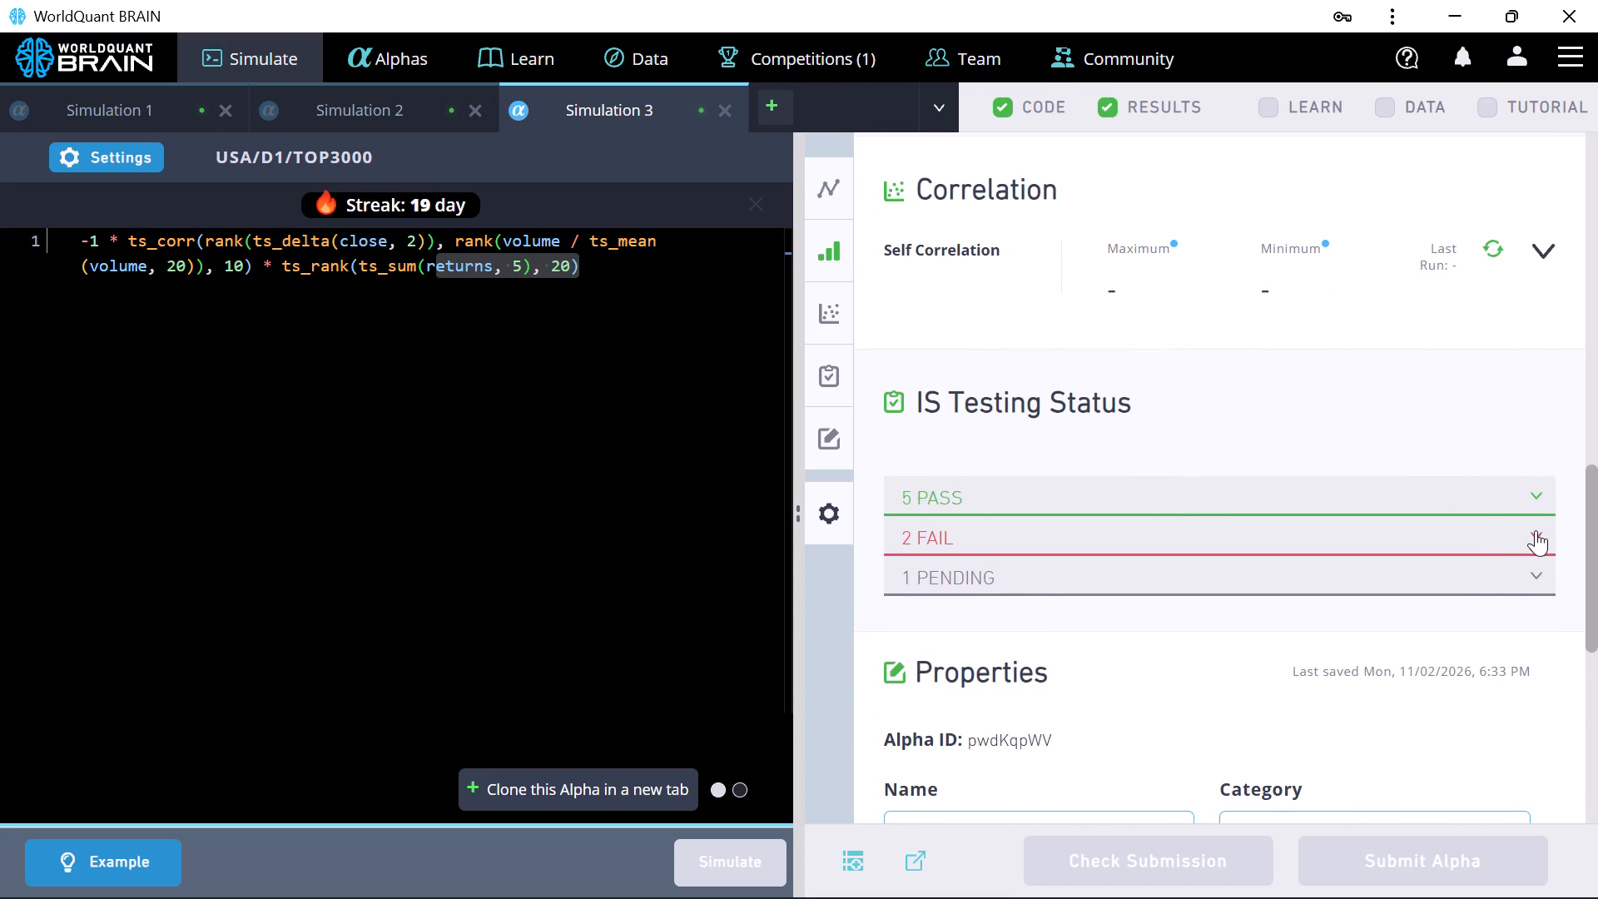
pyautogui.click(1536, 530)
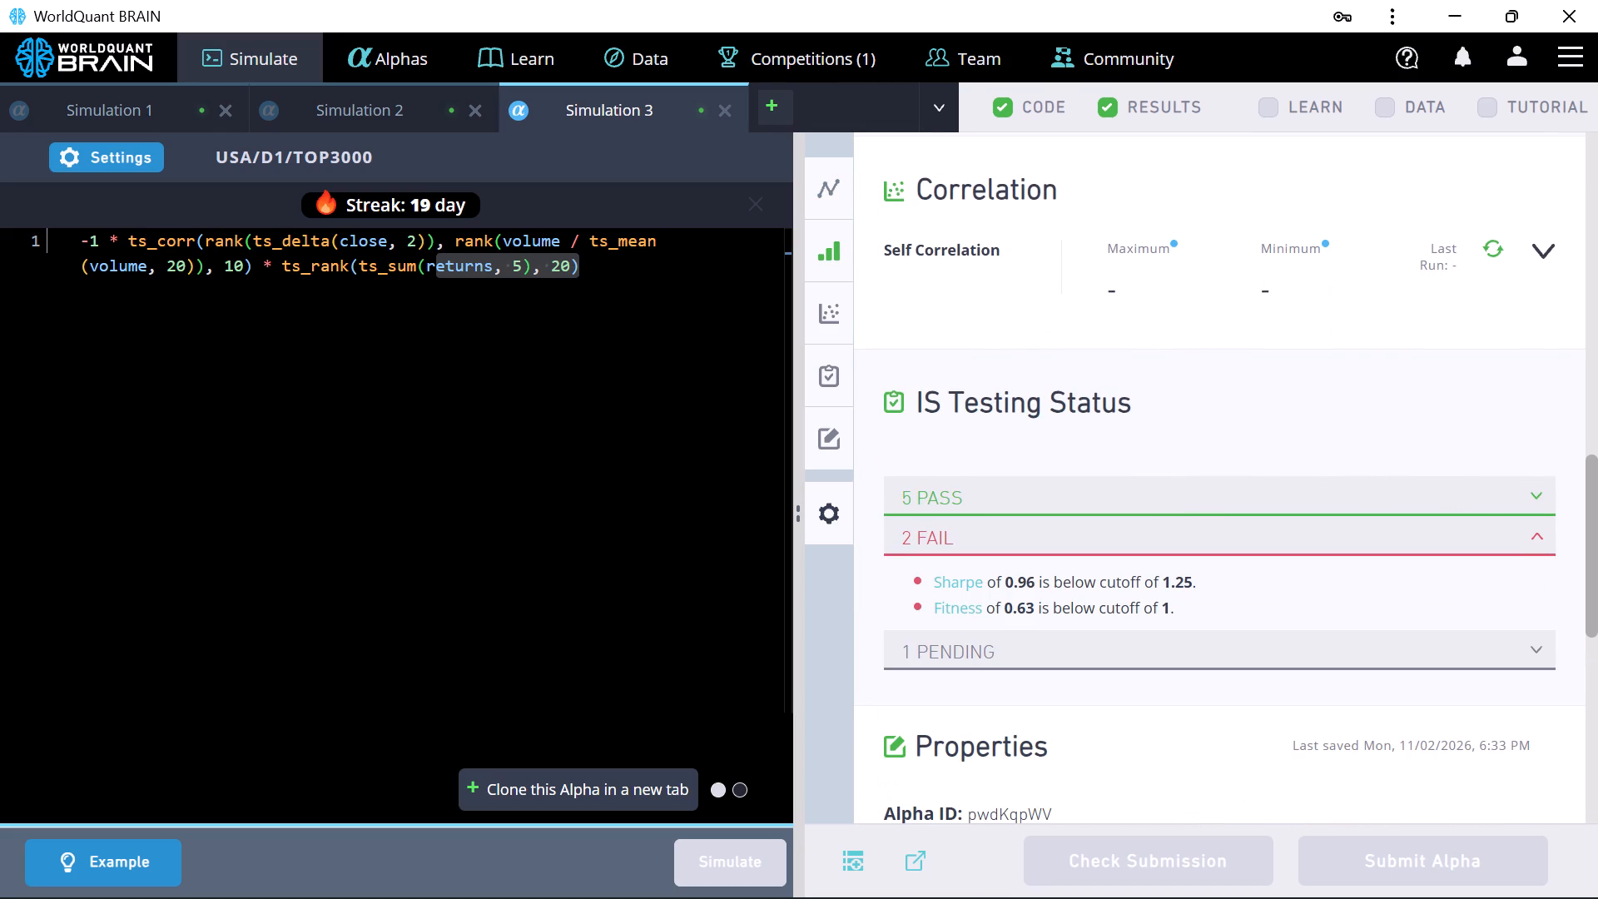
# Set decay to 93 and neutralization to Subindustry in the Simulation 3 settings, apply them, and simulate the alpha again.
pyautogui.click(146, 149)
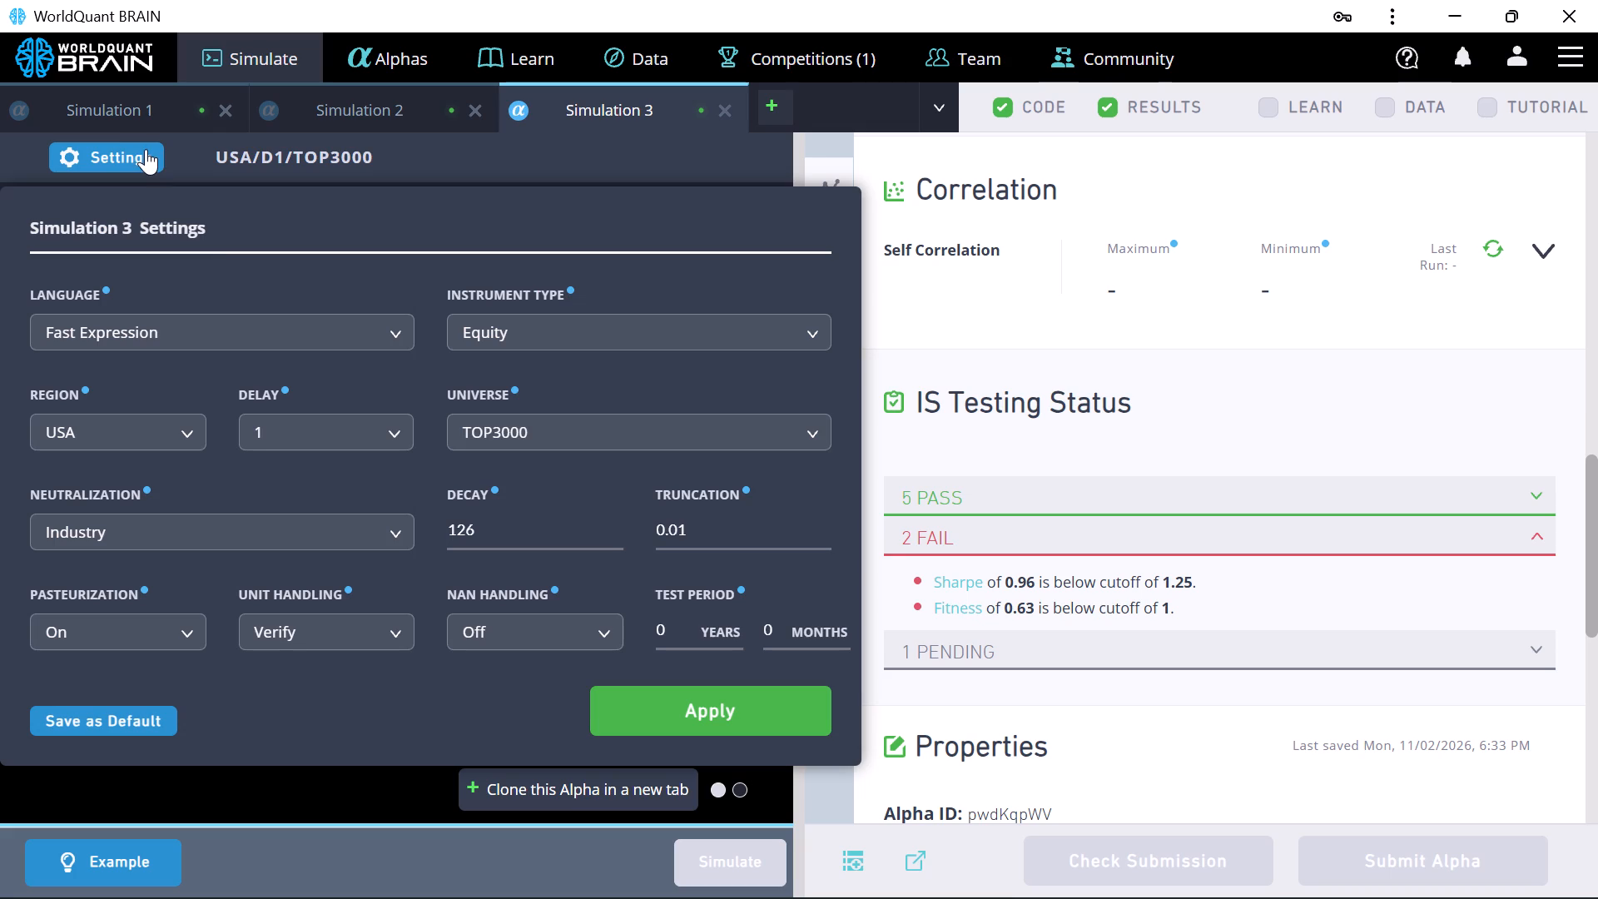
pyautogui.click(611, 536)
pyautogui.click(669, 684)
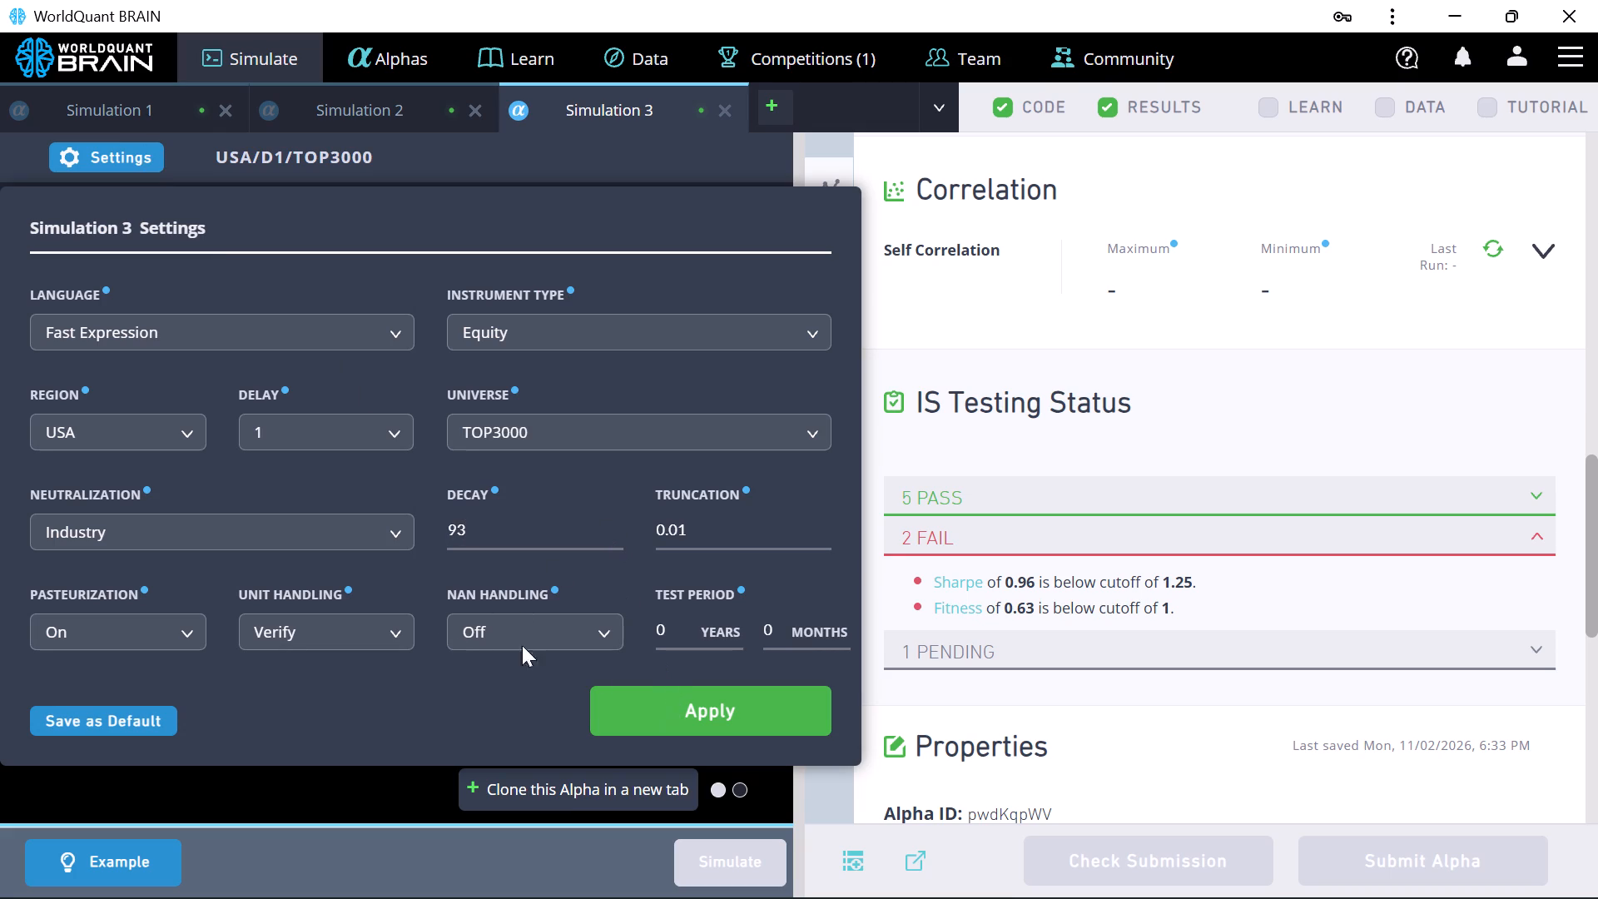
pyautogui.click(402, 539)
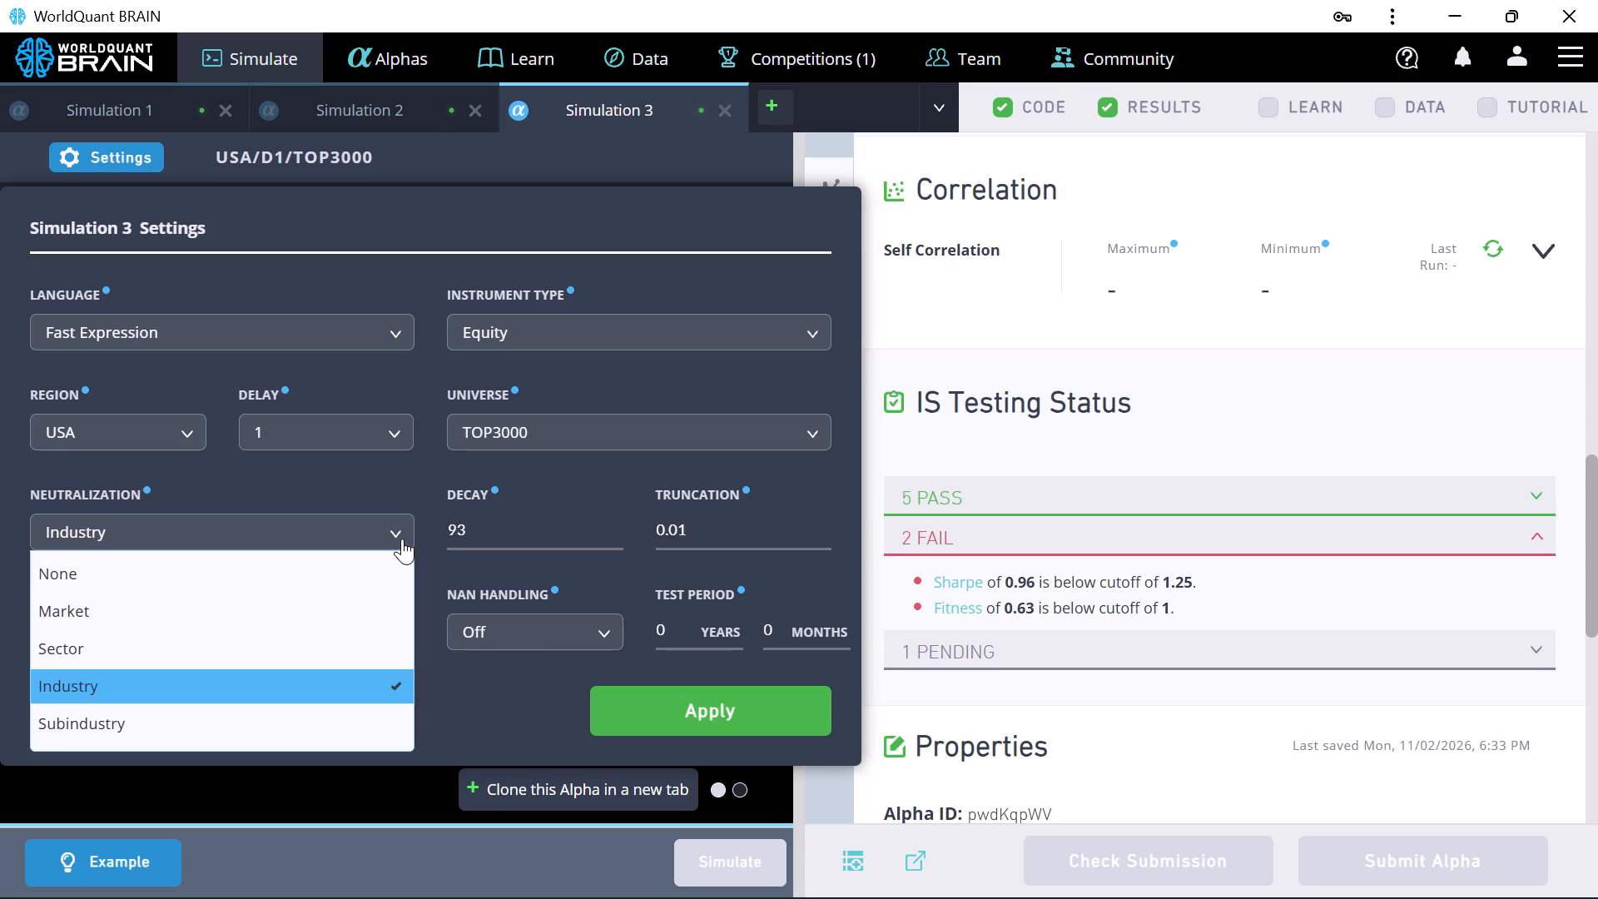
pyautogui.click(387, 714)
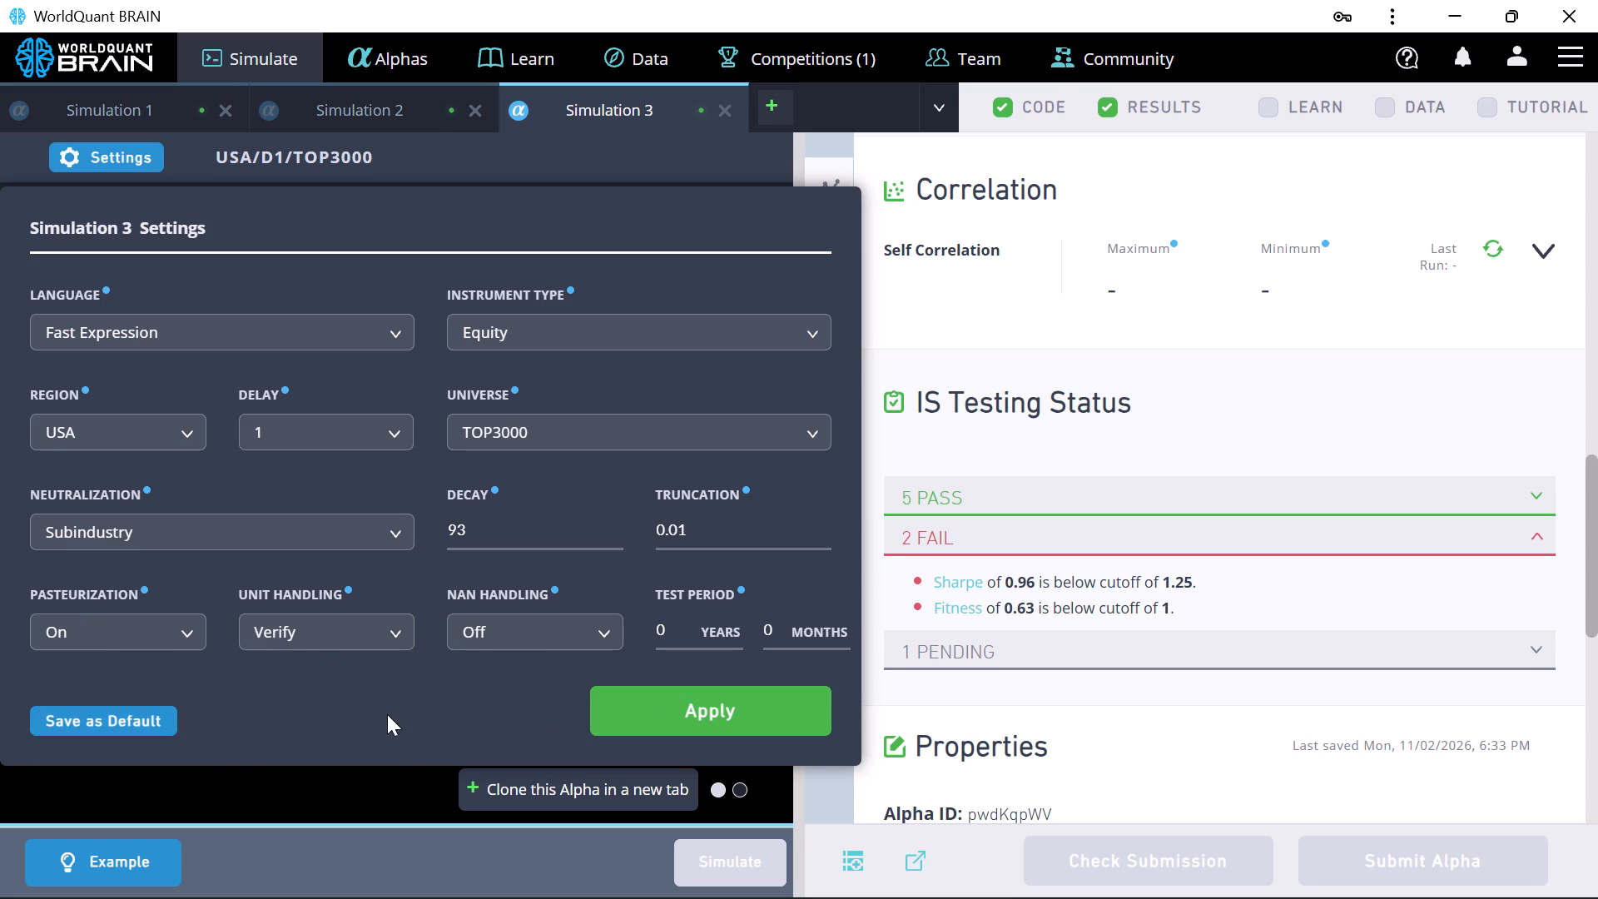
pyautogui.click(616, 718)
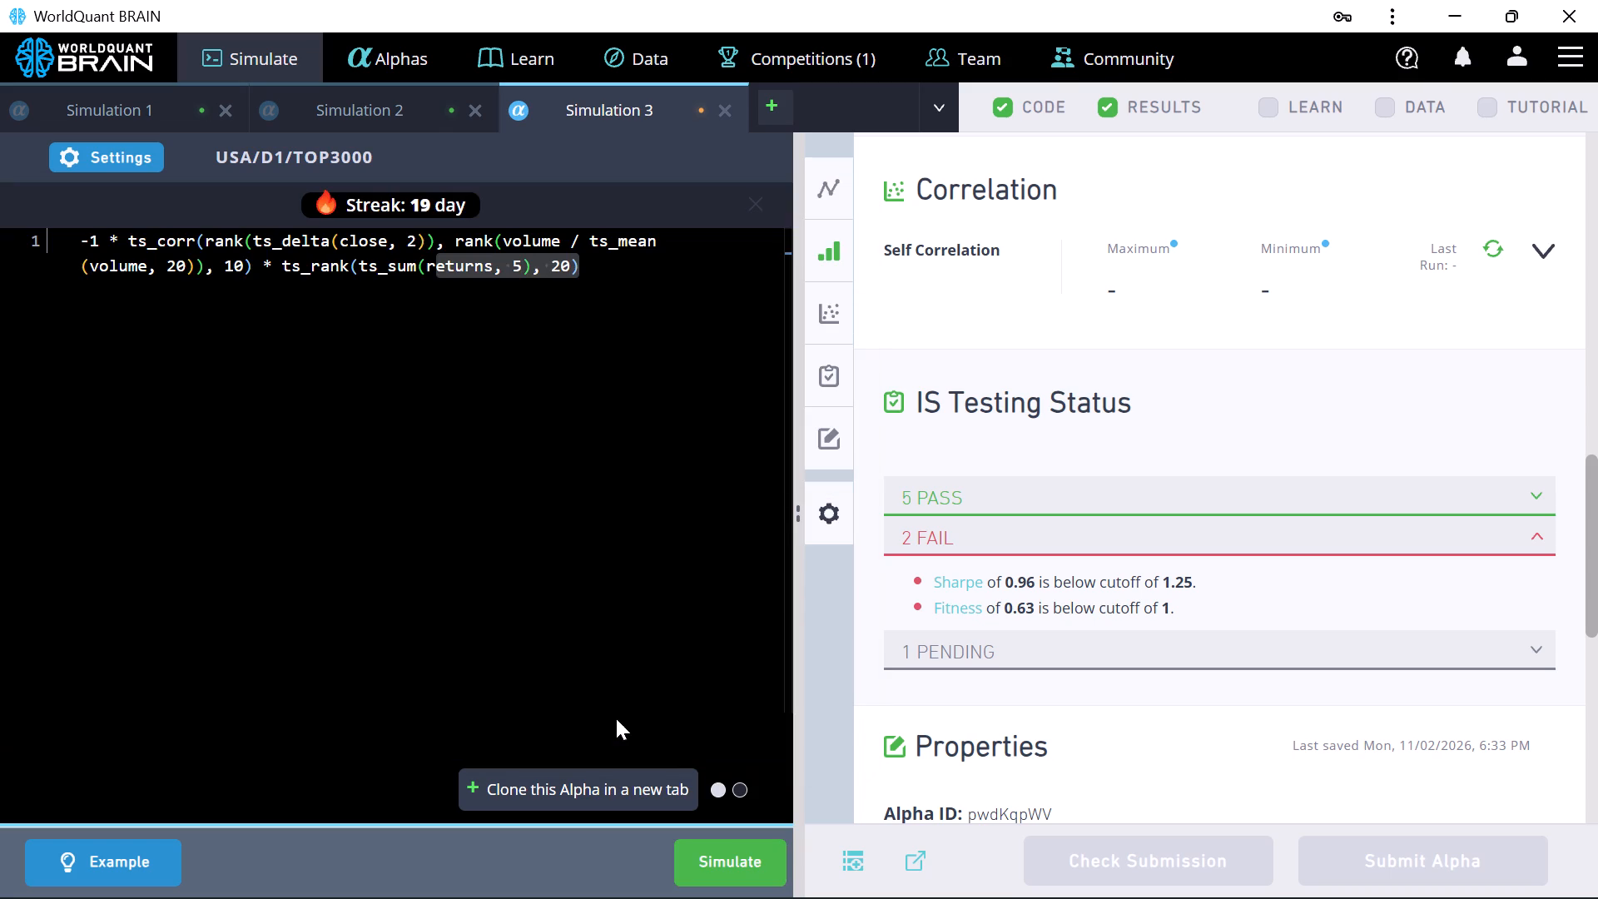
pyautogui.click(732, 856)
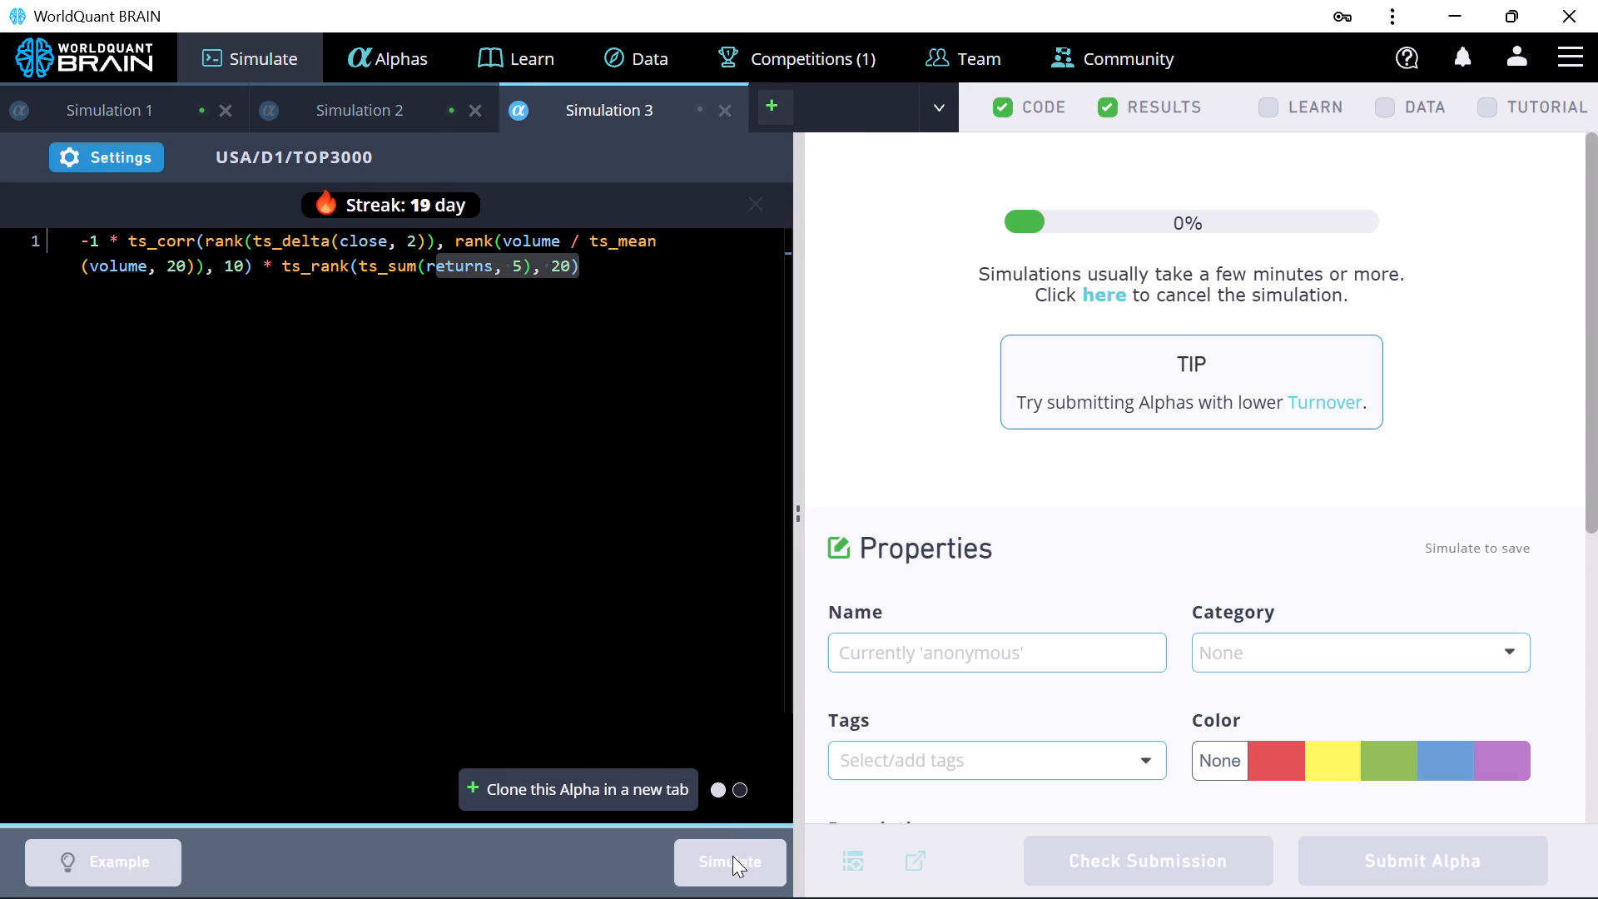
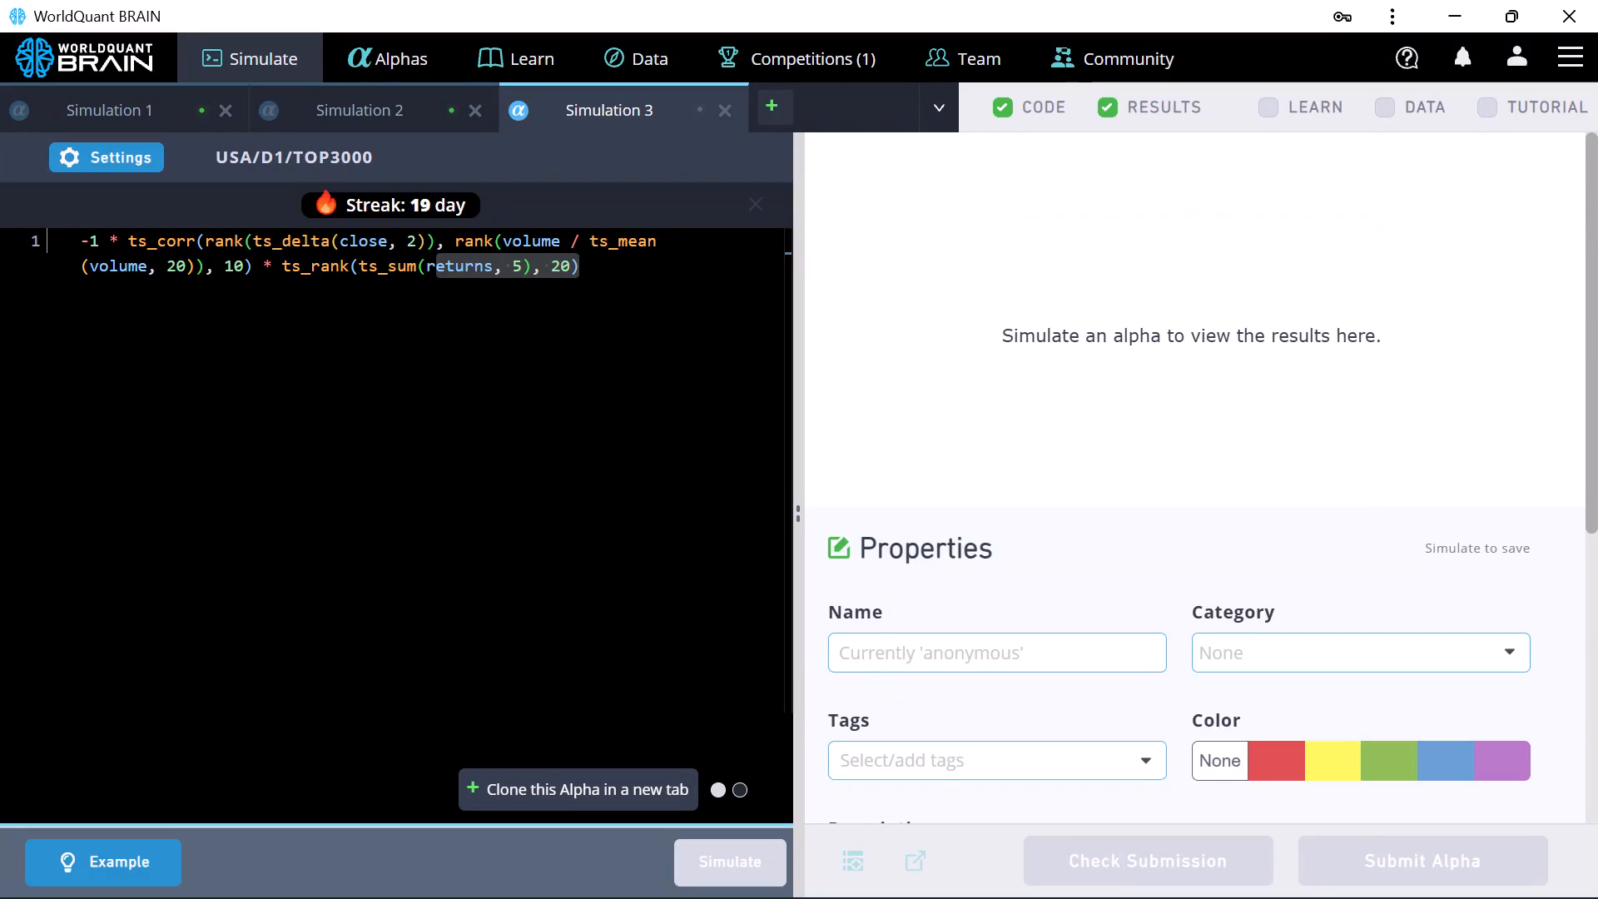
# Review the new simulation's results and expand the failed checks under IS Testing Status.
pyautogui.scroll(-1, 1101, 597)
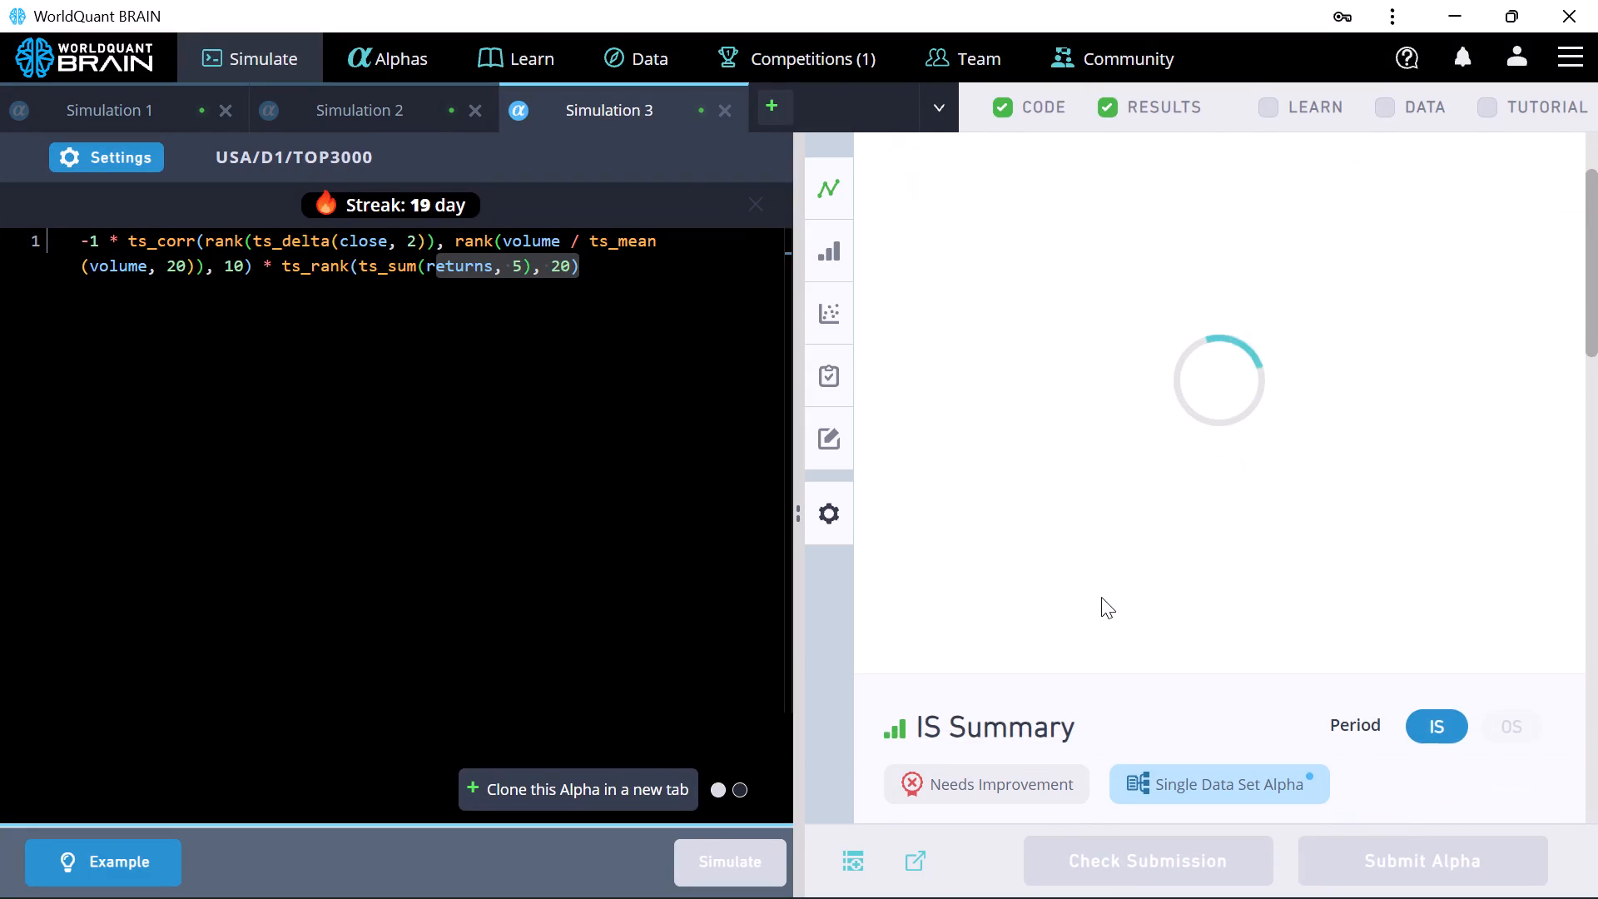
pyautogui.scroll(-3, 1101, 597)
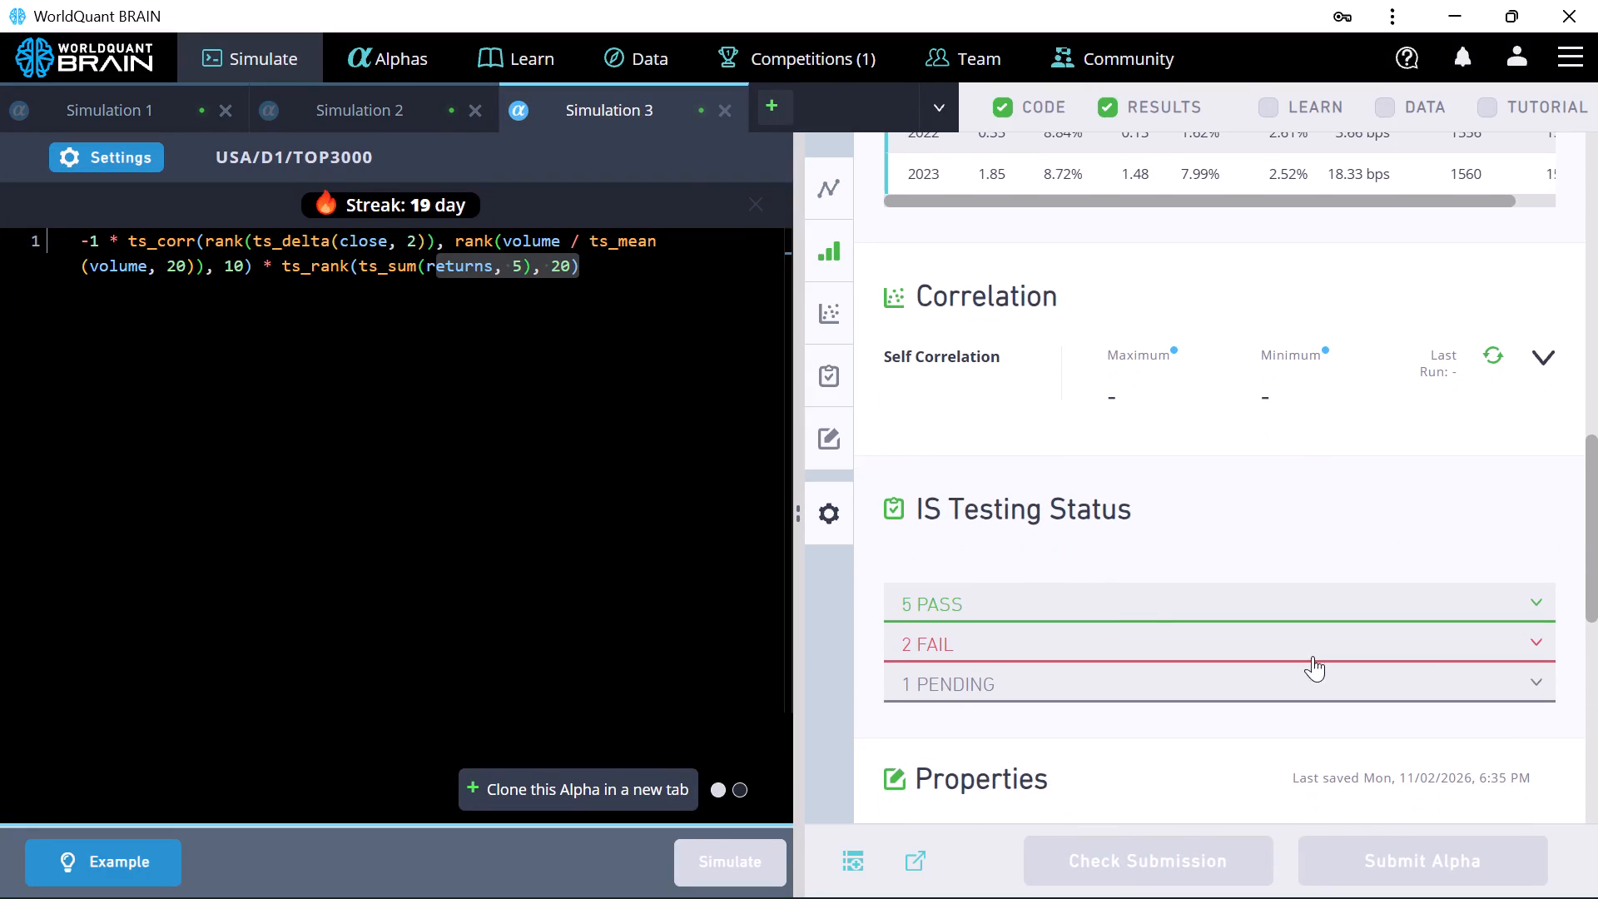
pyautogui.click(1536, 642)
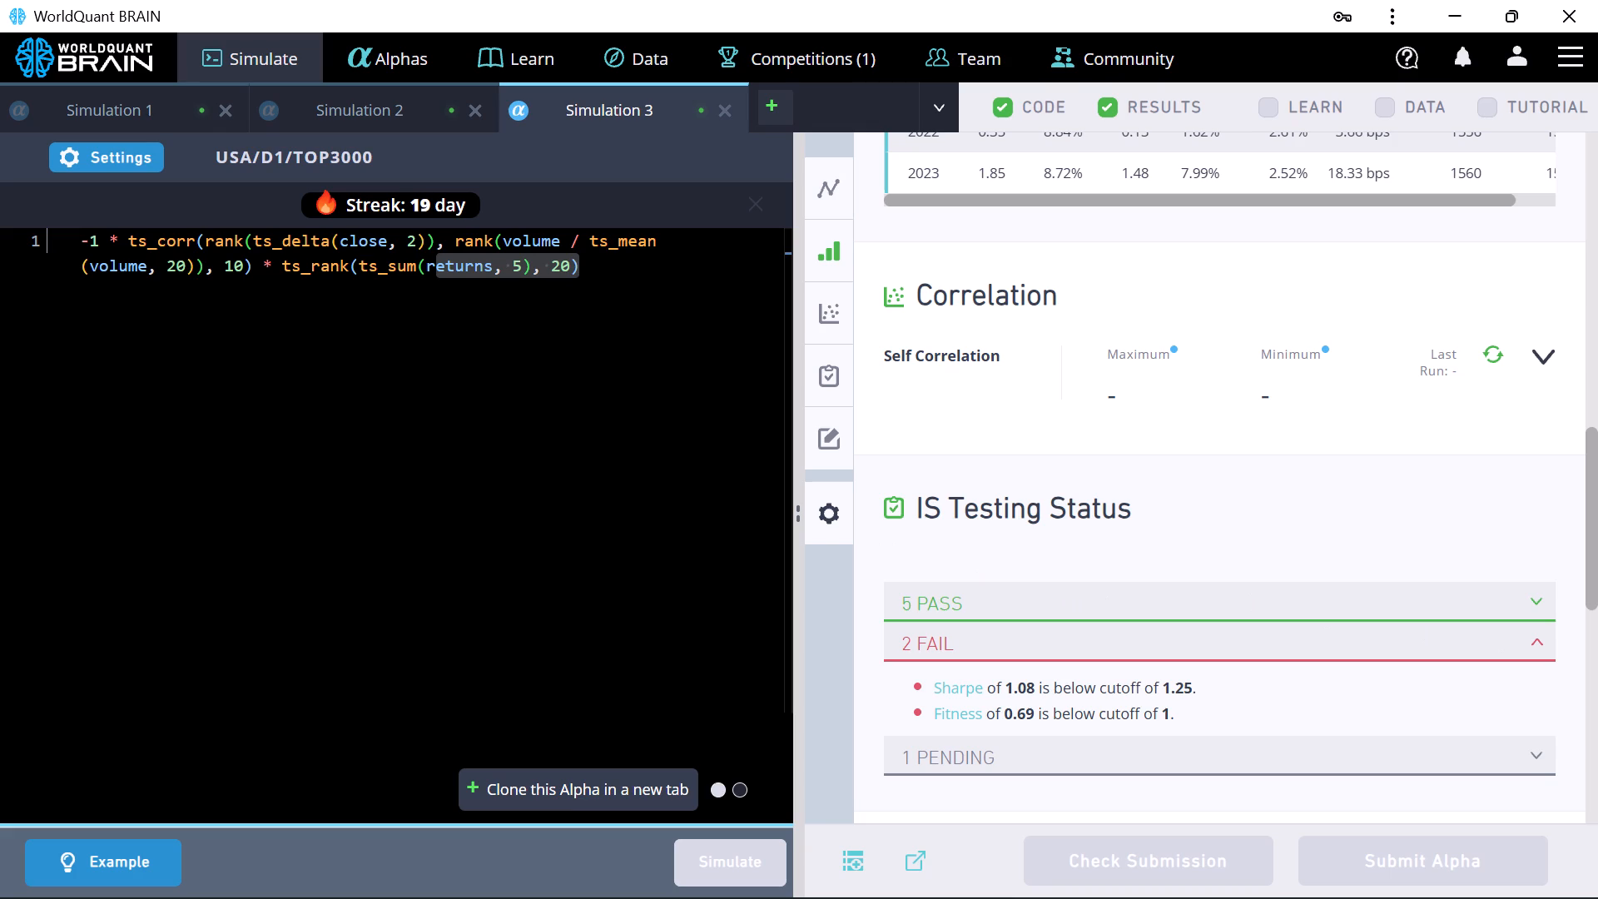
# Set decay to 120 in the Simulation 3 settings, apply the change, and simulate the alpha again.
pyautogui.click(145, 164)
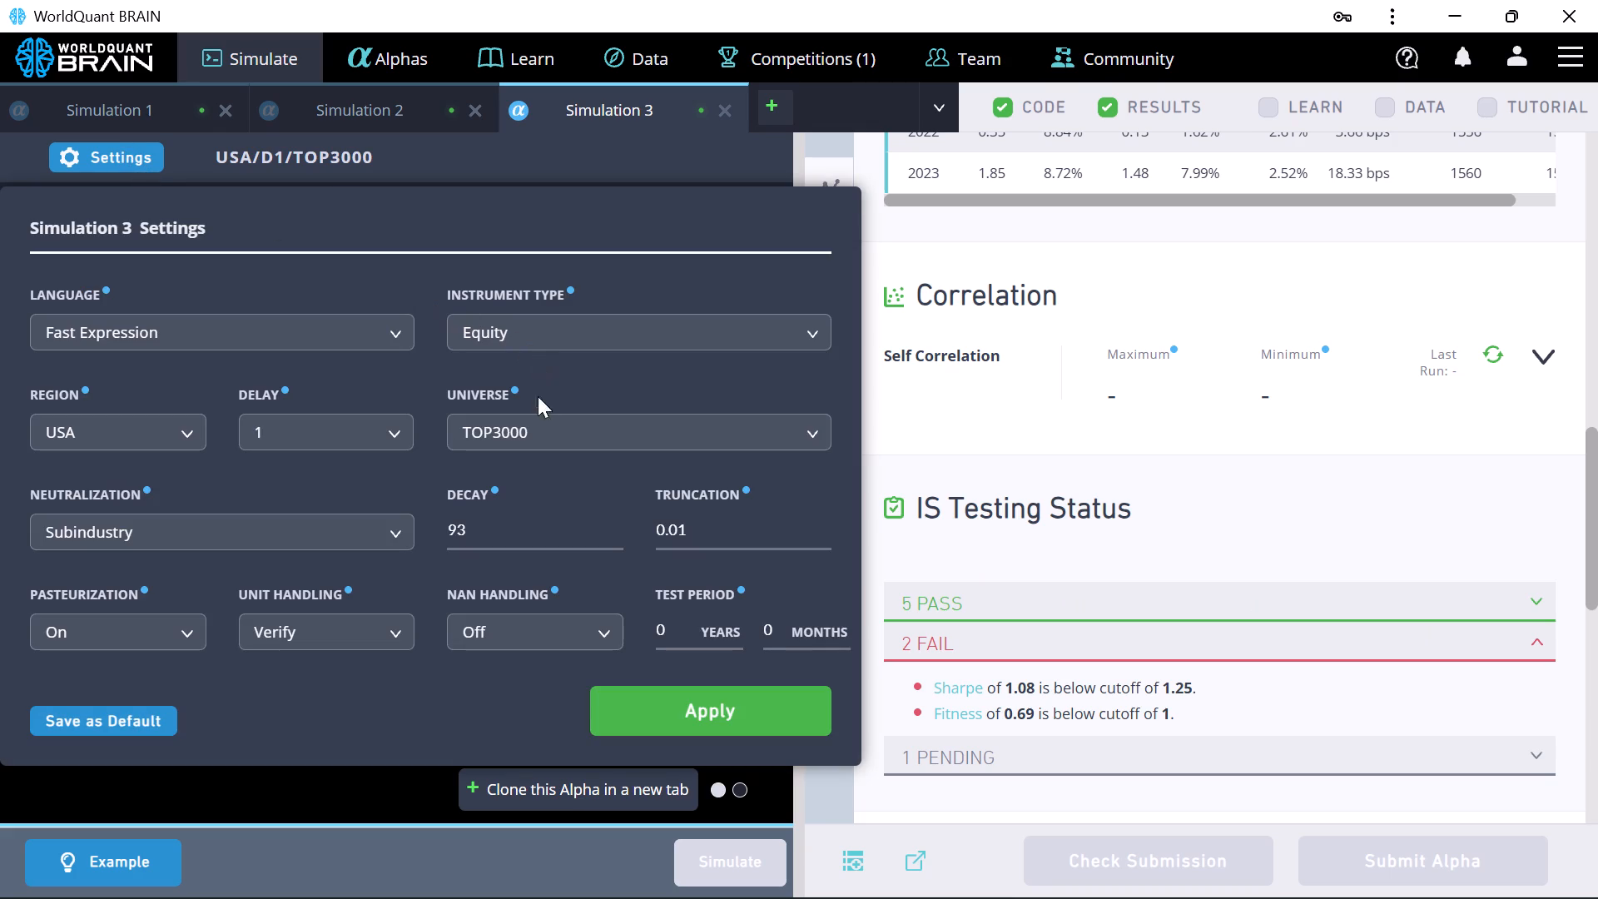
pyautogui.click(615, 524)
pyautogui.tripleClick(615, 524)
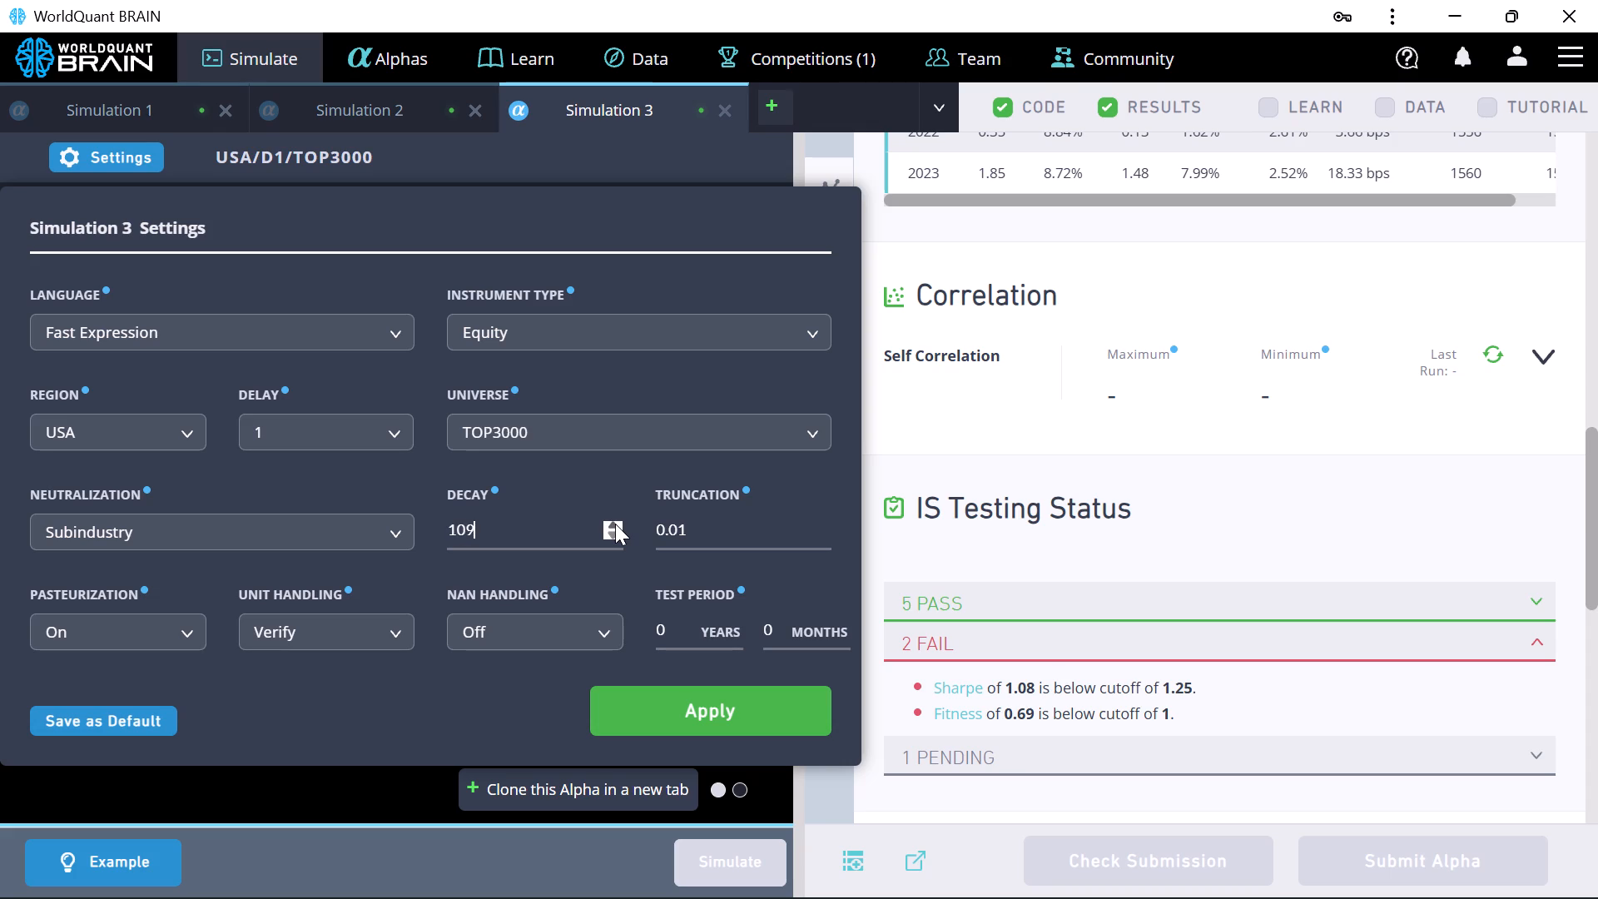
pyautogui.doubleClick(615, 524)
pyautogui.tripleClick(615, 524)
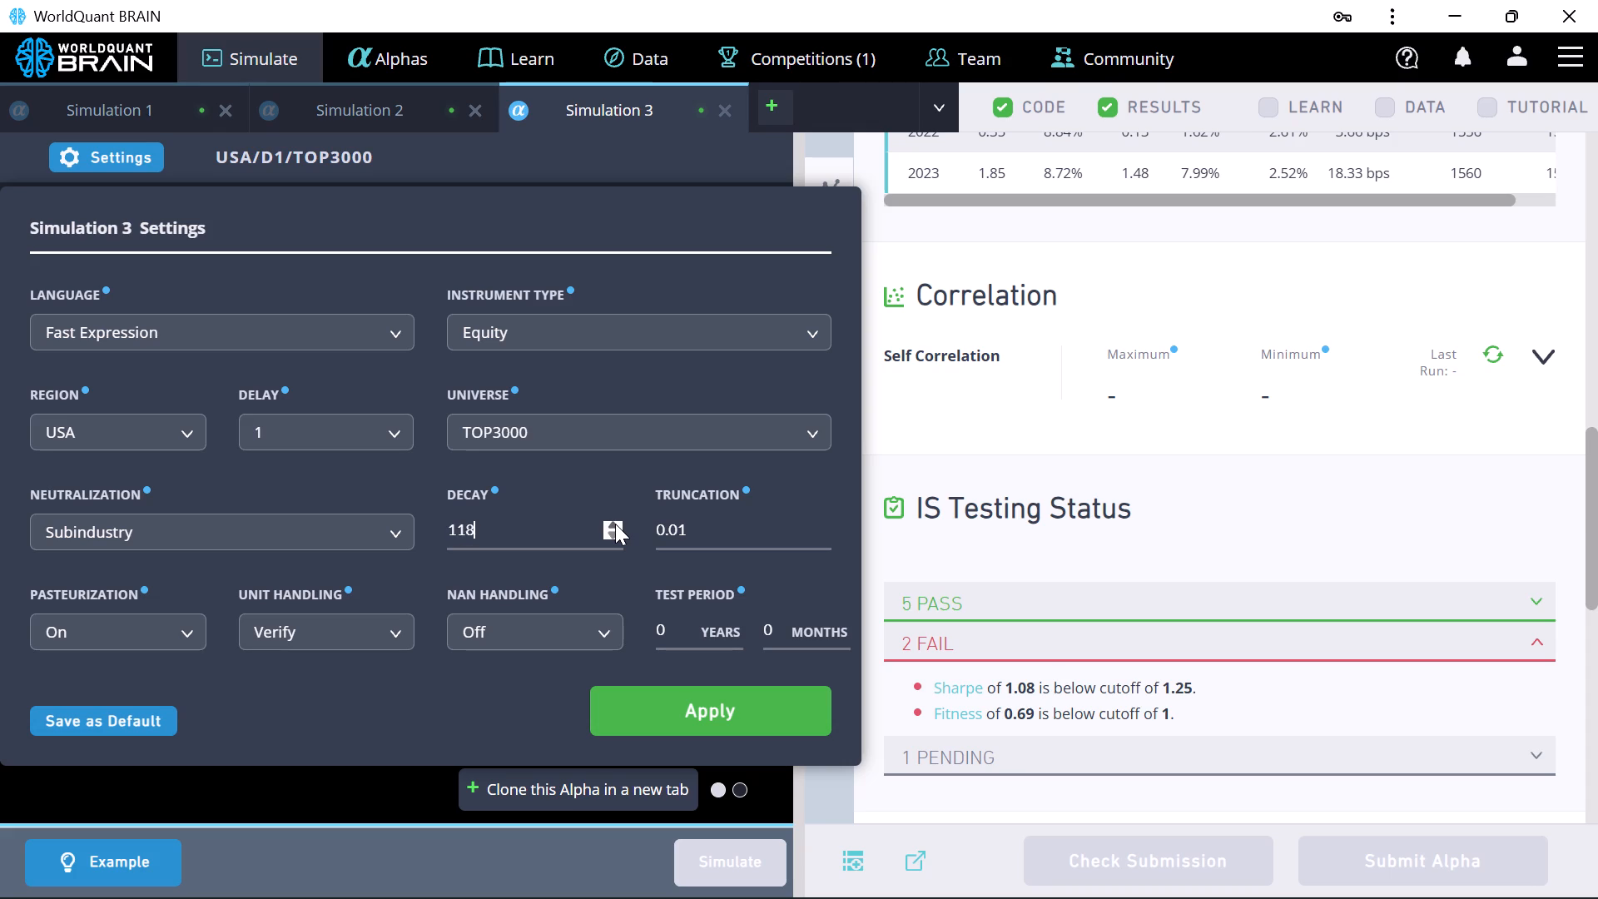
pyautogui.tripleClick(615, 524)
pyautogui.doubleClick(615, 532)
pyautogui.click(651, 693)
pyautogui.click(702, 843)
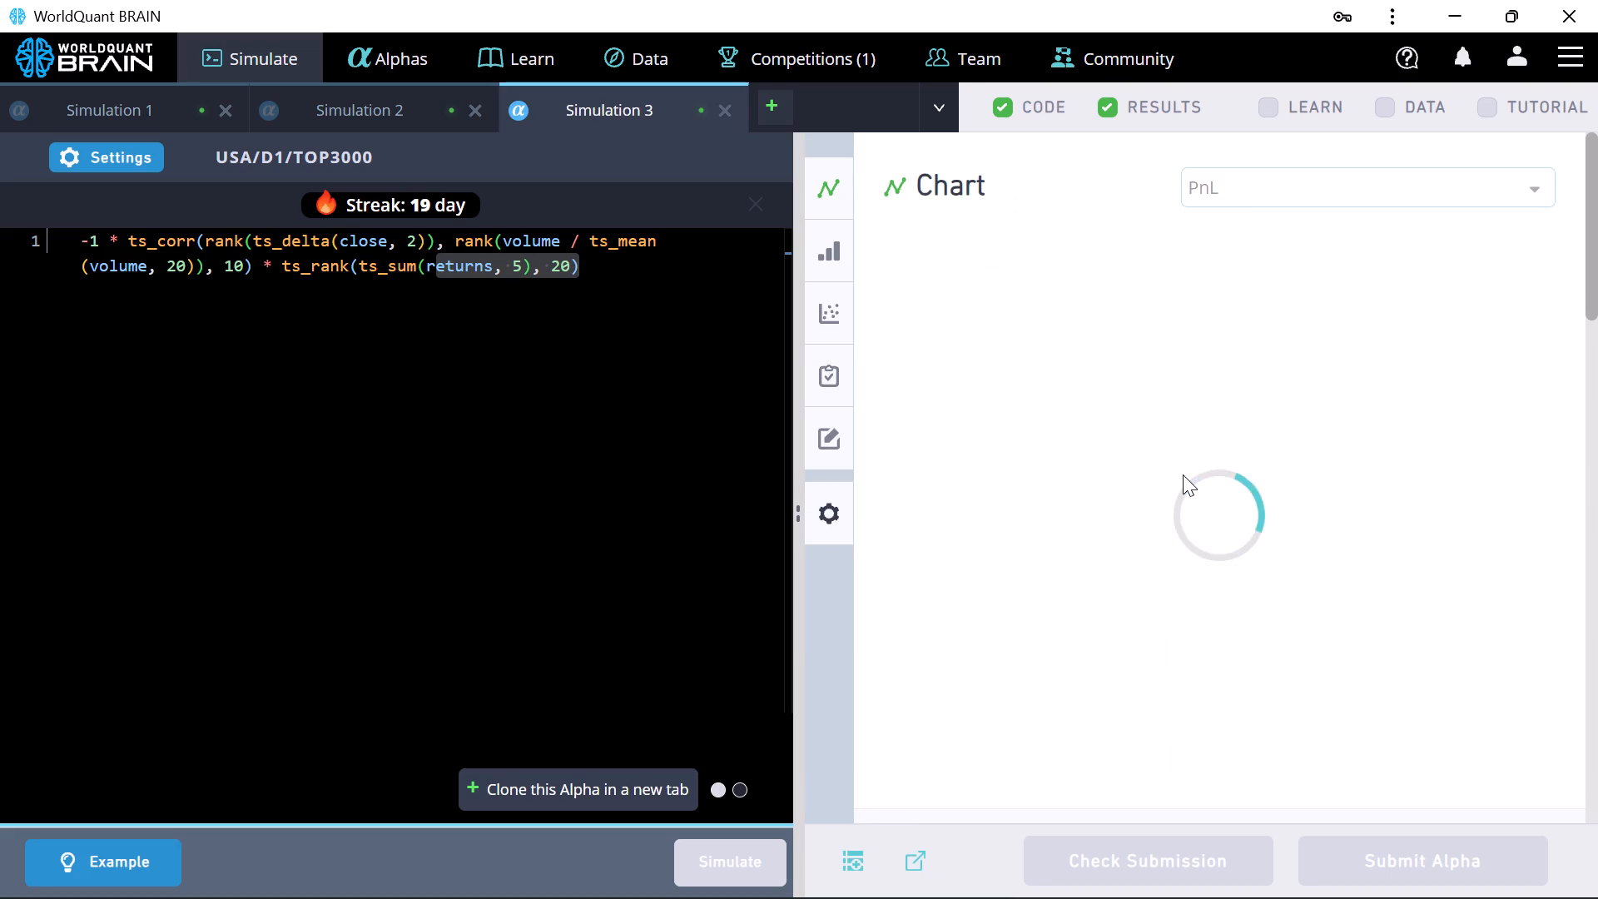
# Review the IS Summary of the re-simulated alpha and expand the failed checks under IS Testing Status.
pyautogui.scroll(-5, 1183, 474)
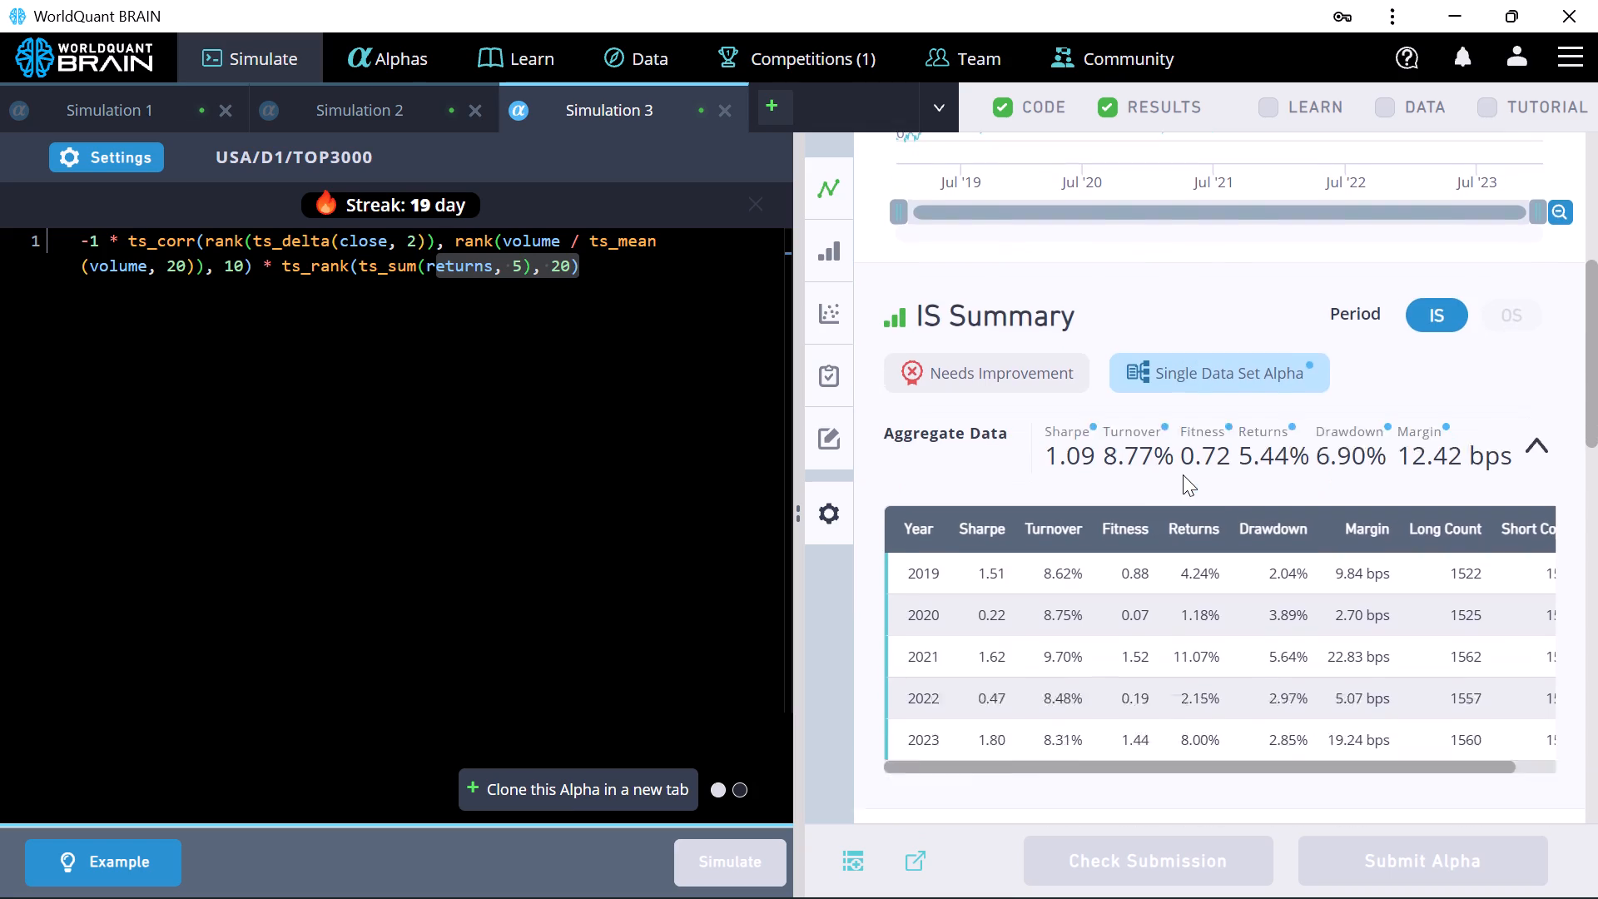
pyautogui.scroll(-3, 1183, 474)
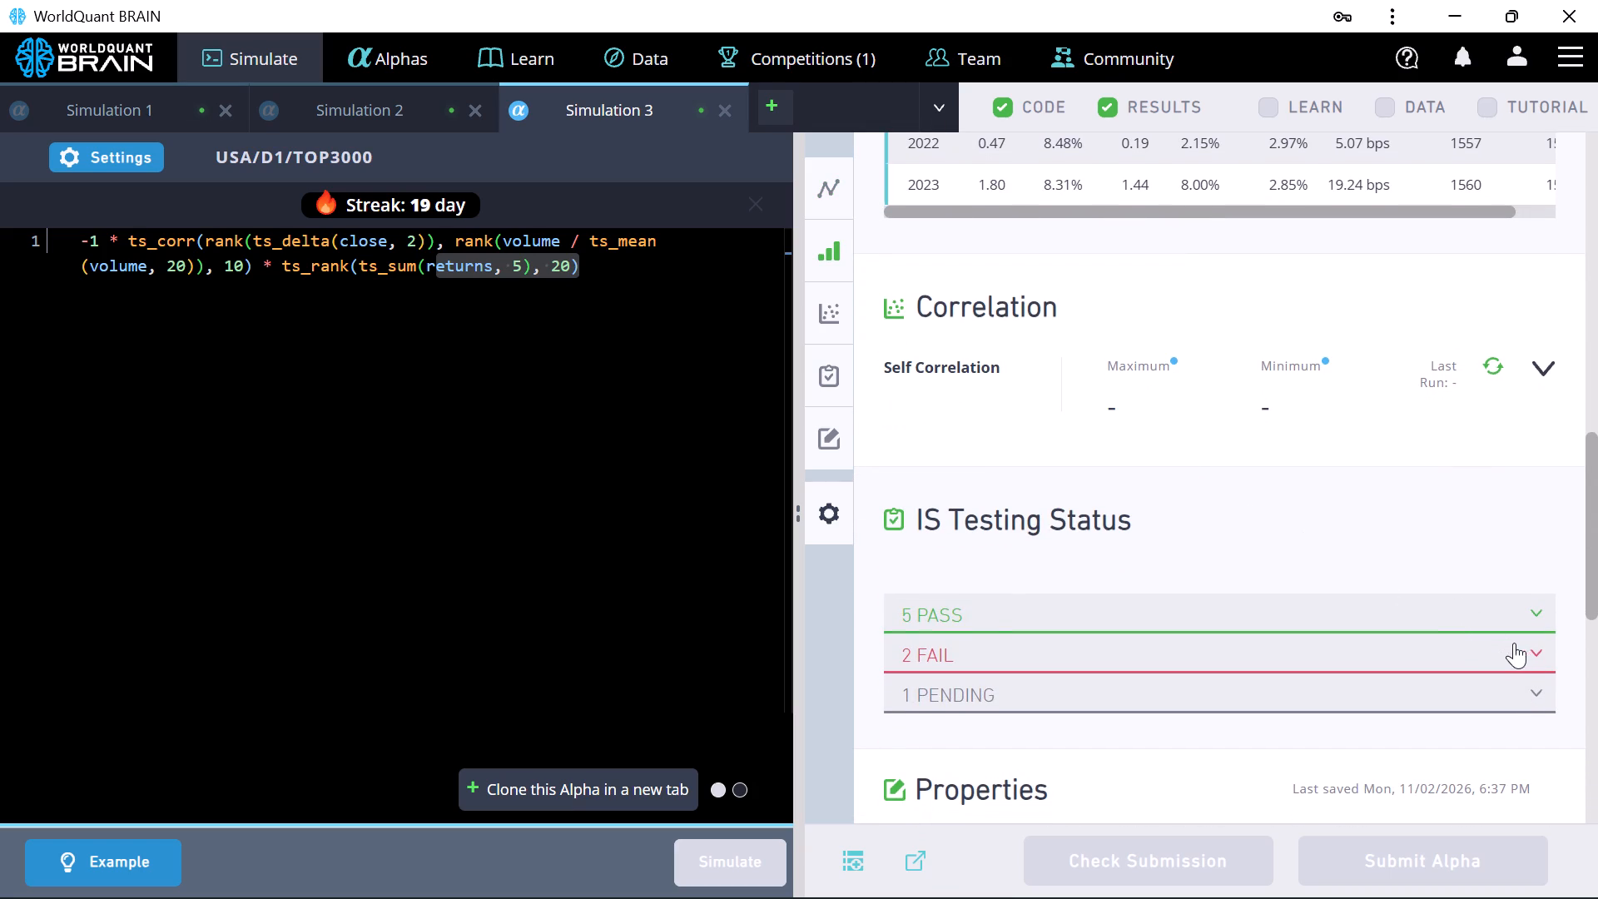
pyautogui.click(1541, 644)
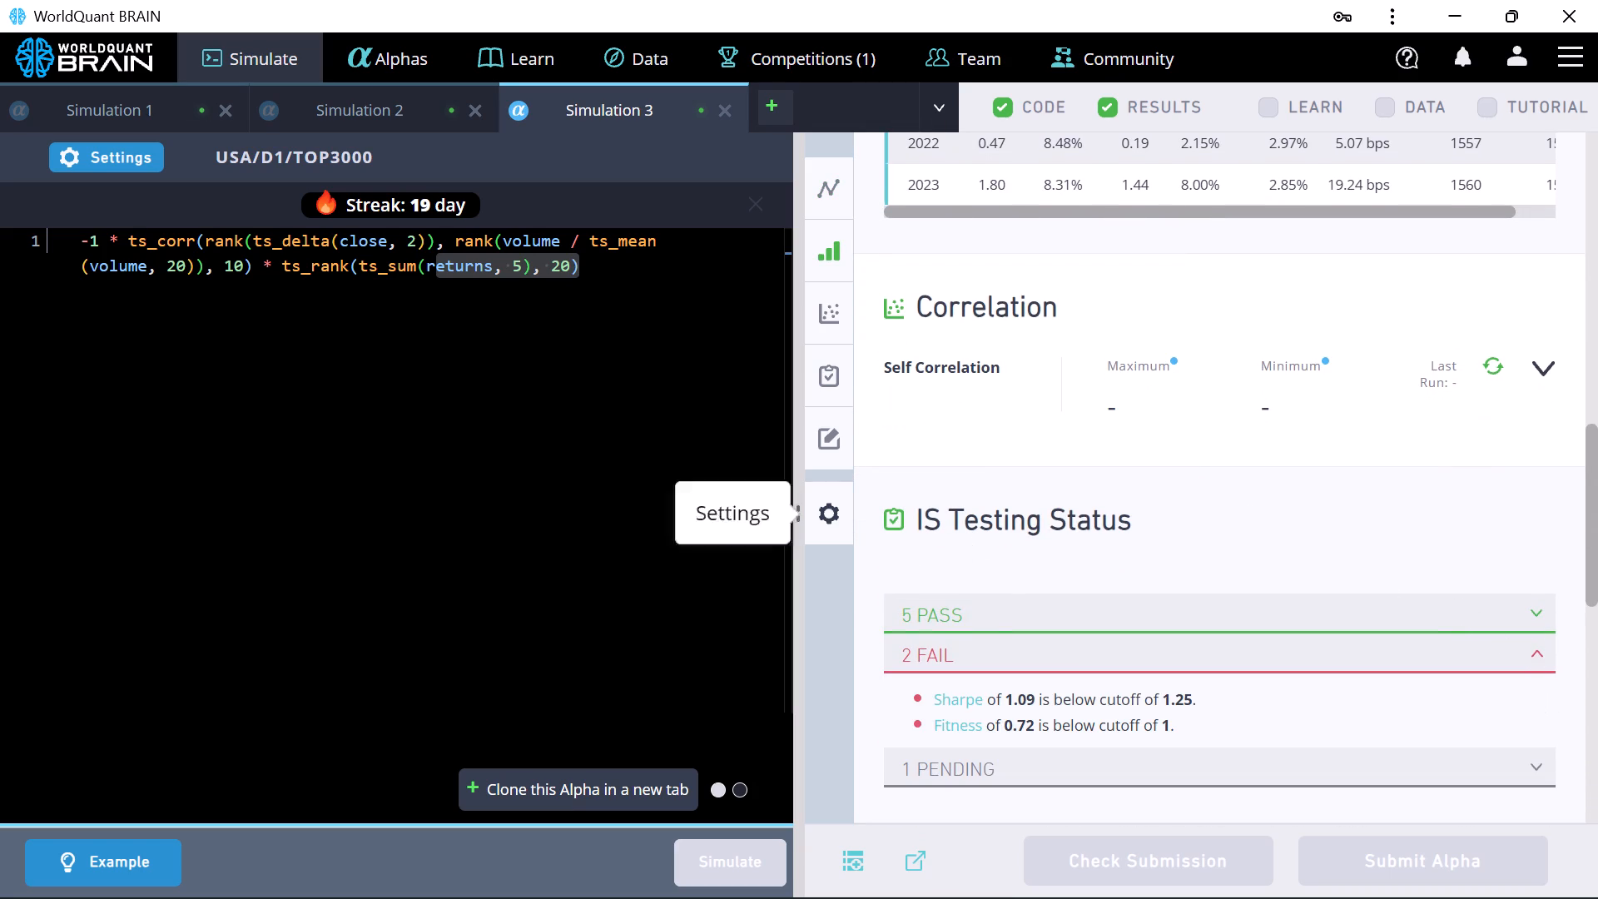
# Raise decay to 165 in the Simulation 3 settings, apply the change, and run the simulation again.
pyautogui.click(122, 161)
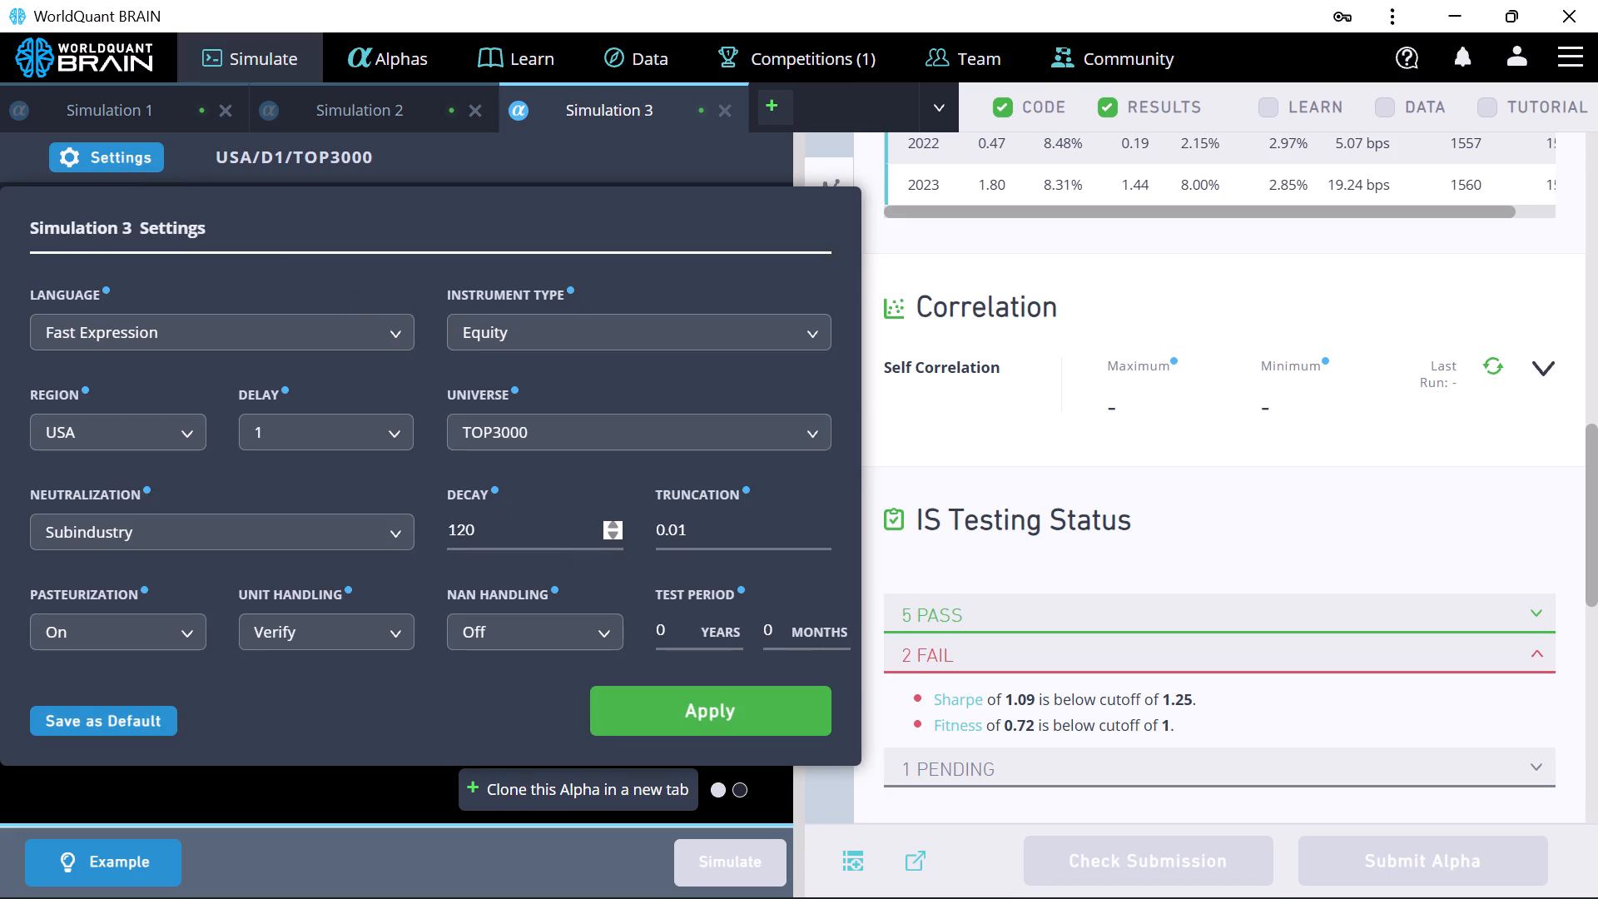
pyautogui.click(608, 524)
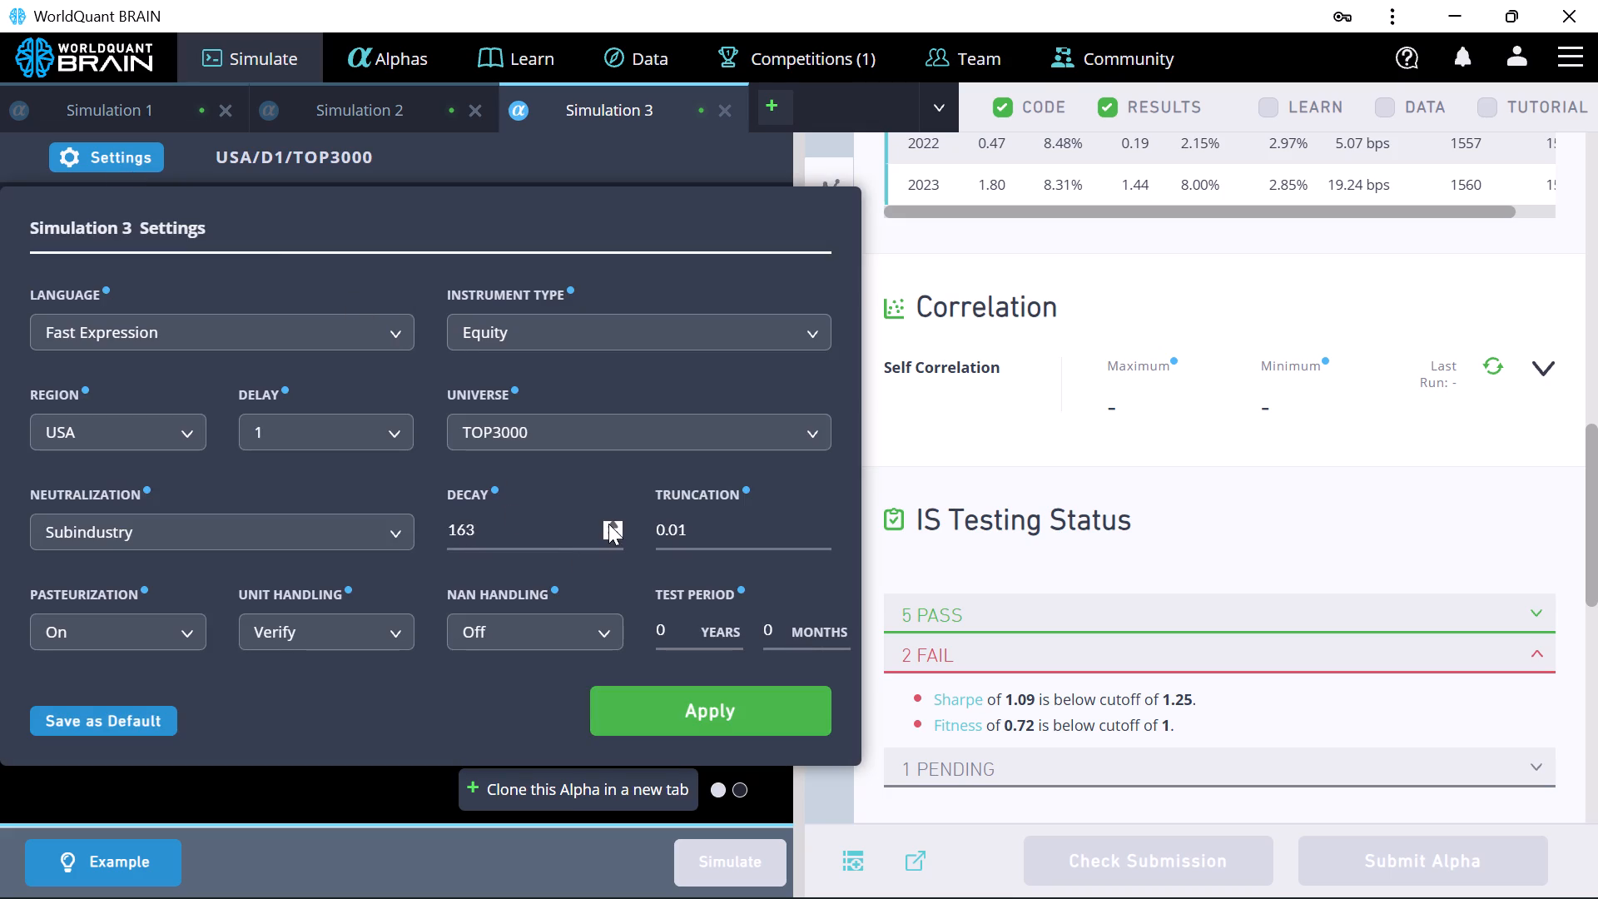
pyautogui.doubleClick(608, 524)
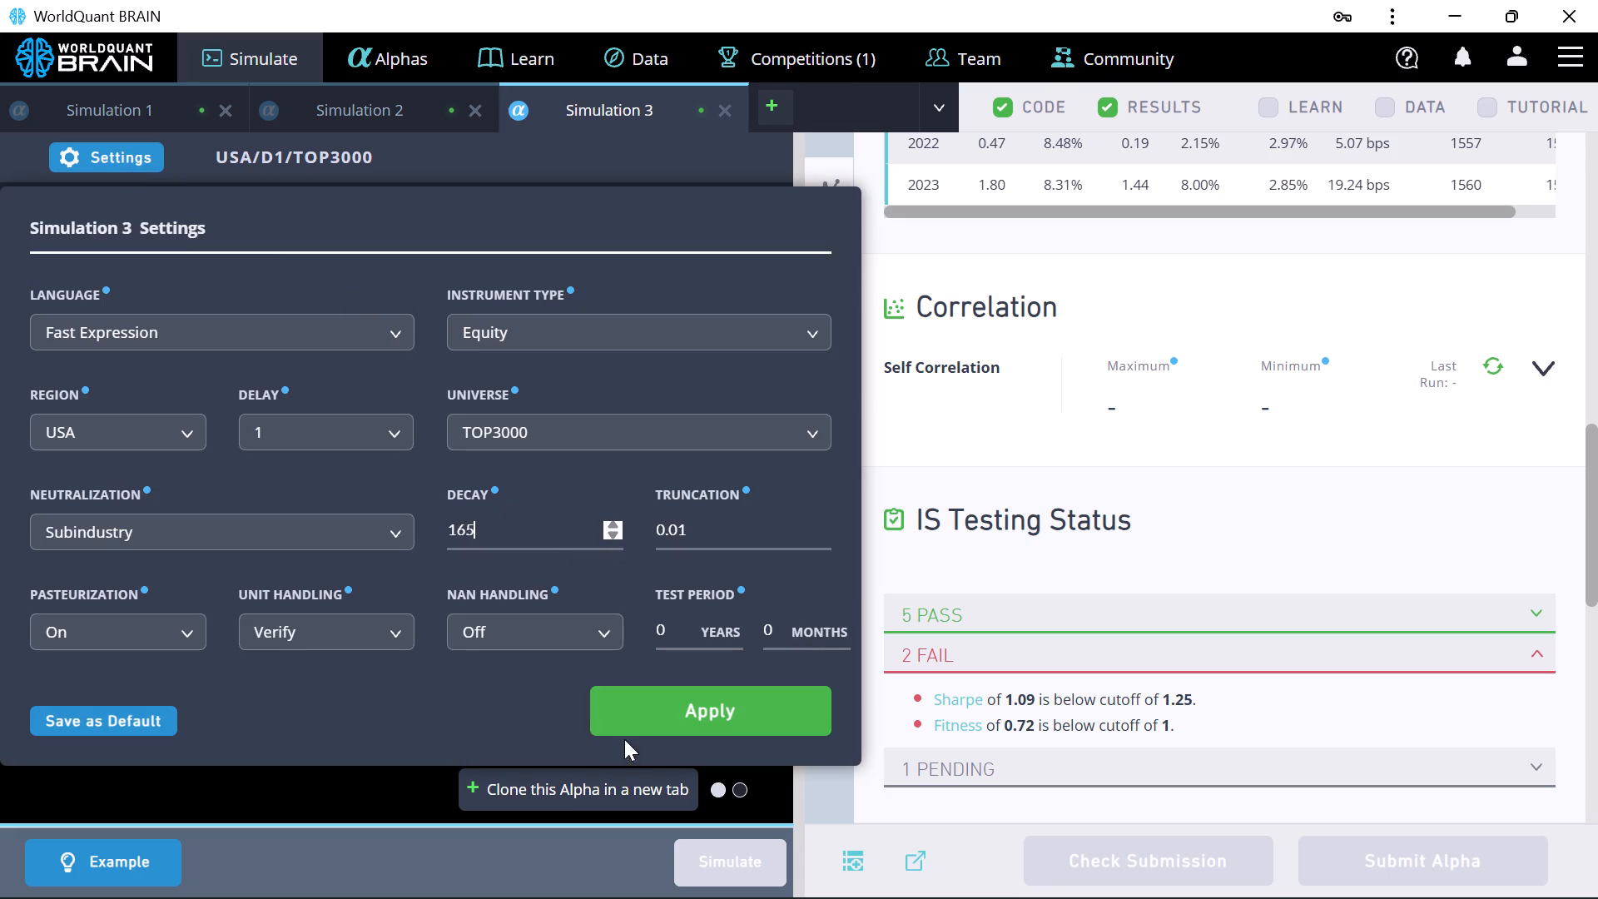
pyautogui.click(627, 725)
pyautogui.click(702, 862)
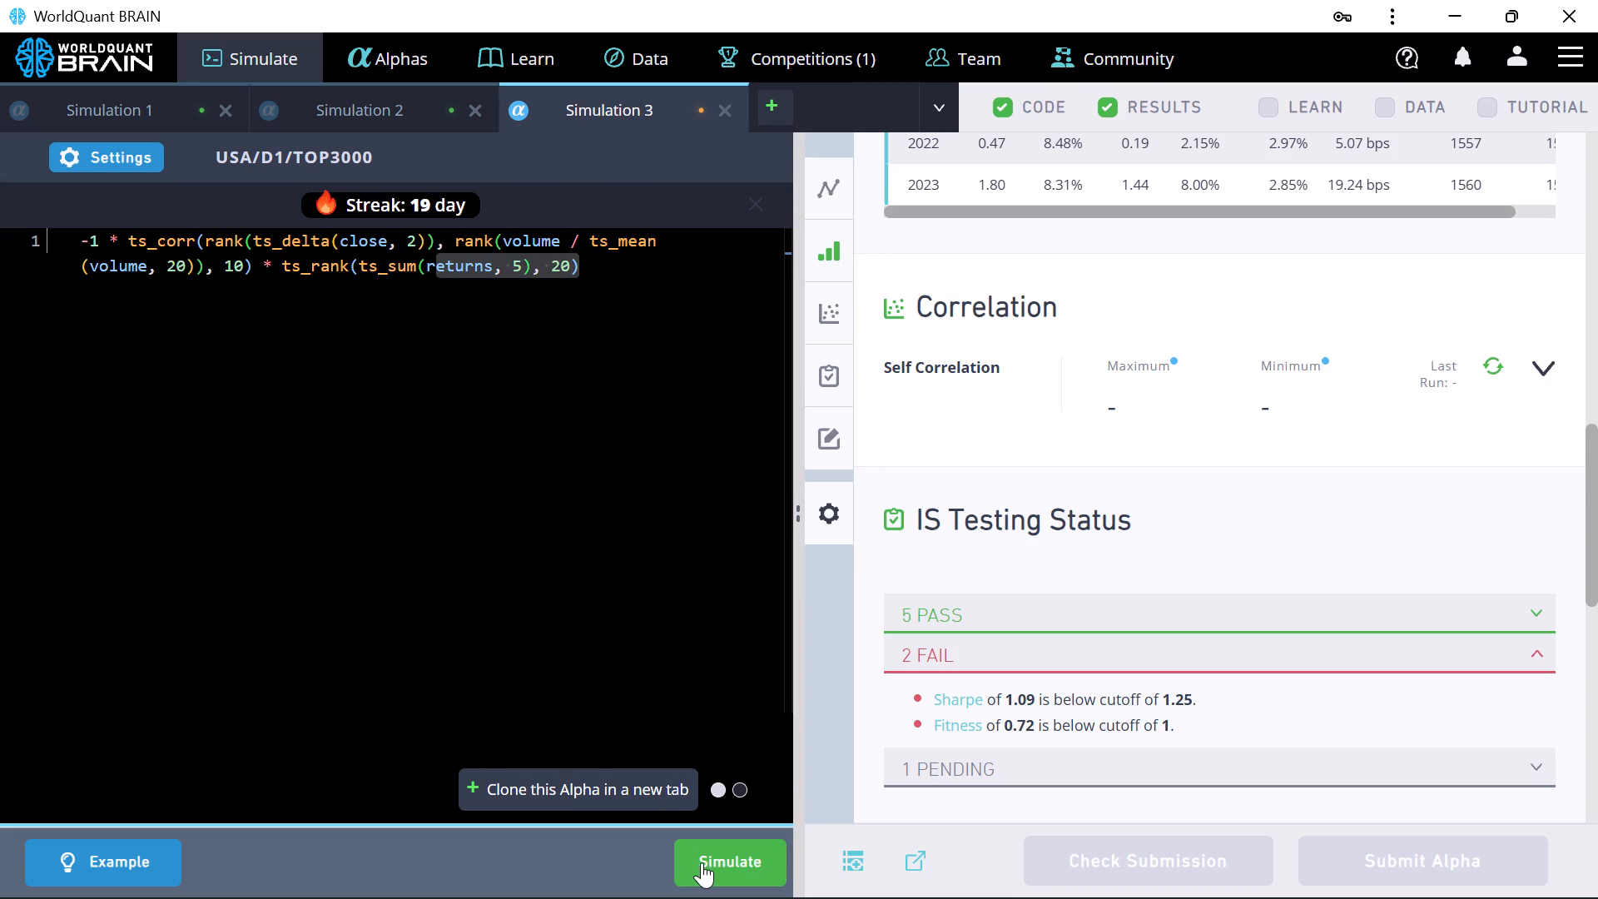
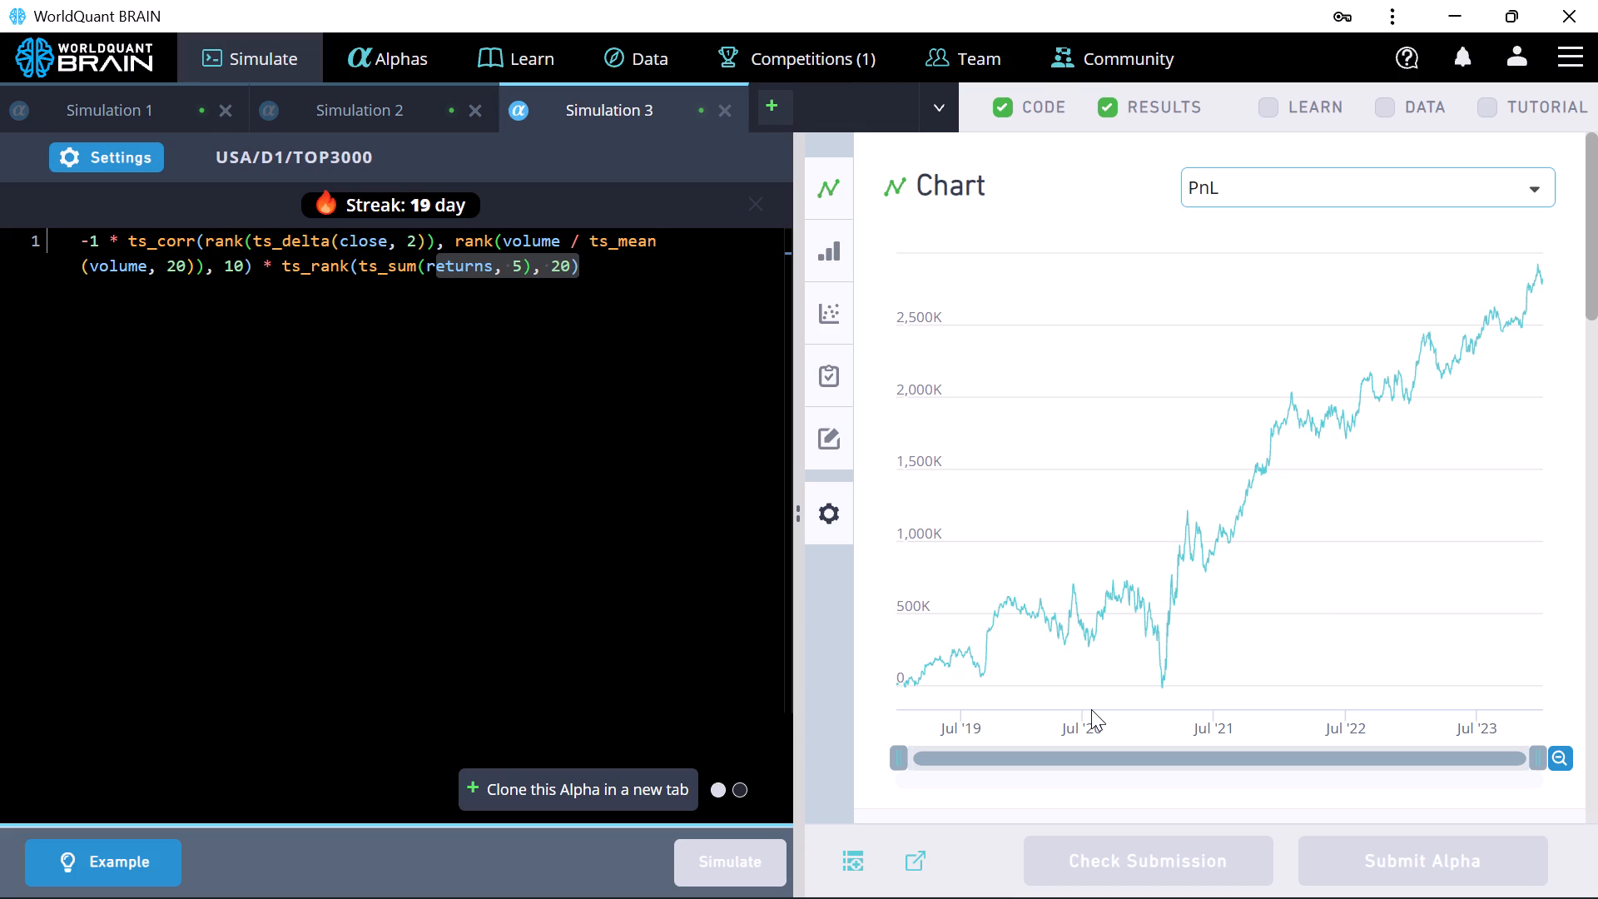
# Review the re-simulated alpha's results and expand the failed checks under IS Testing Status.
pyautogui.scroll(-7, 1091, 709)
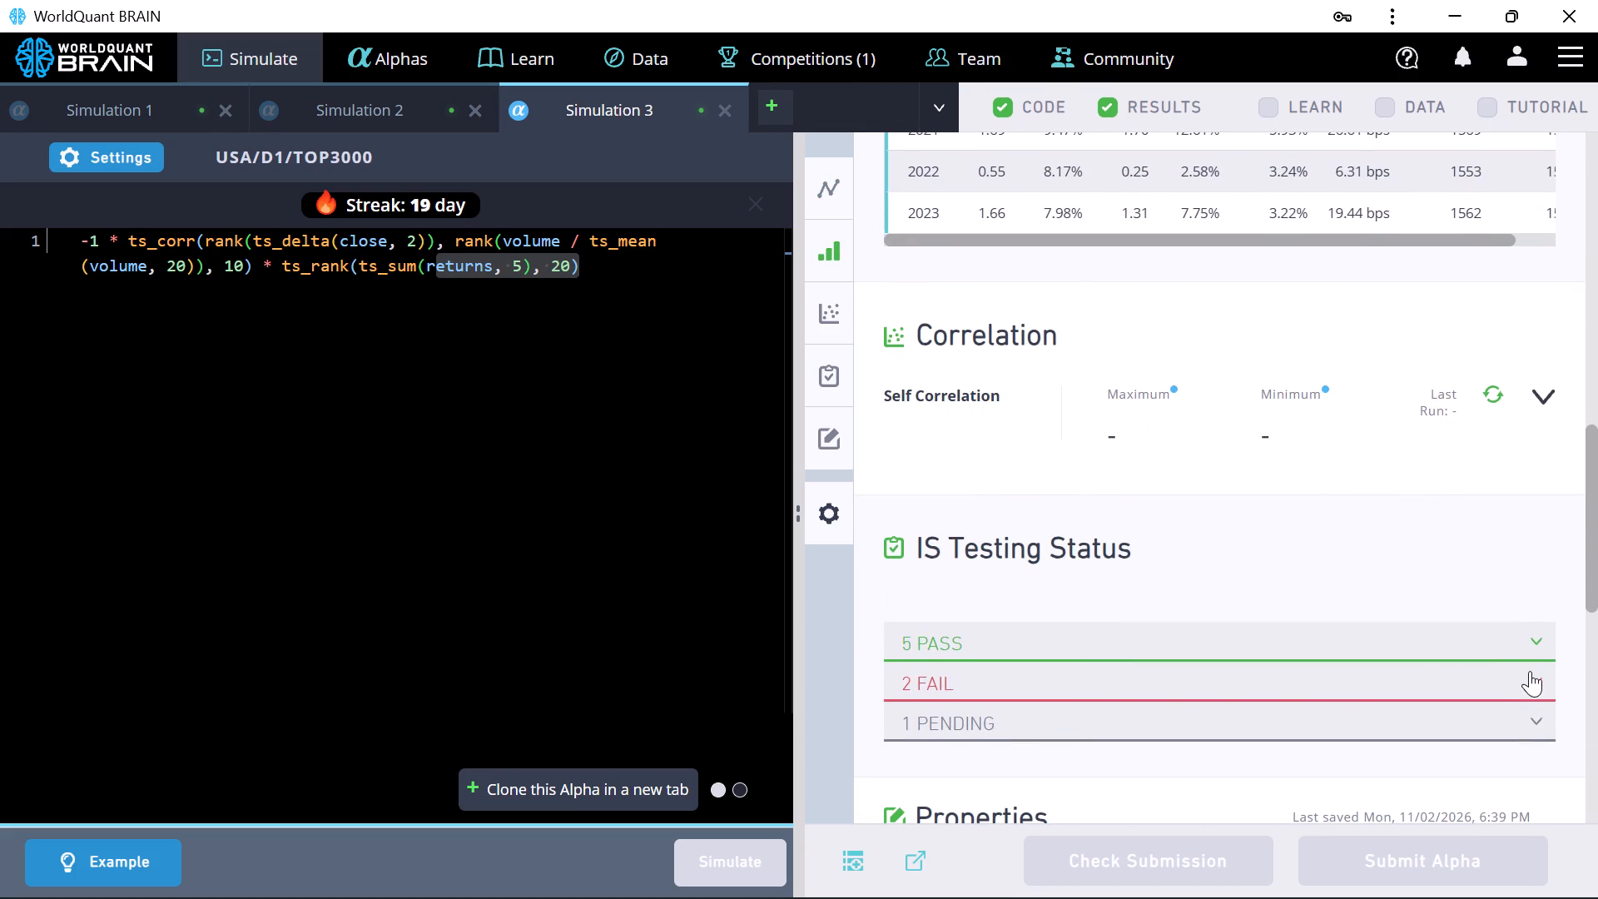
pyautogui.click(1534, 679)
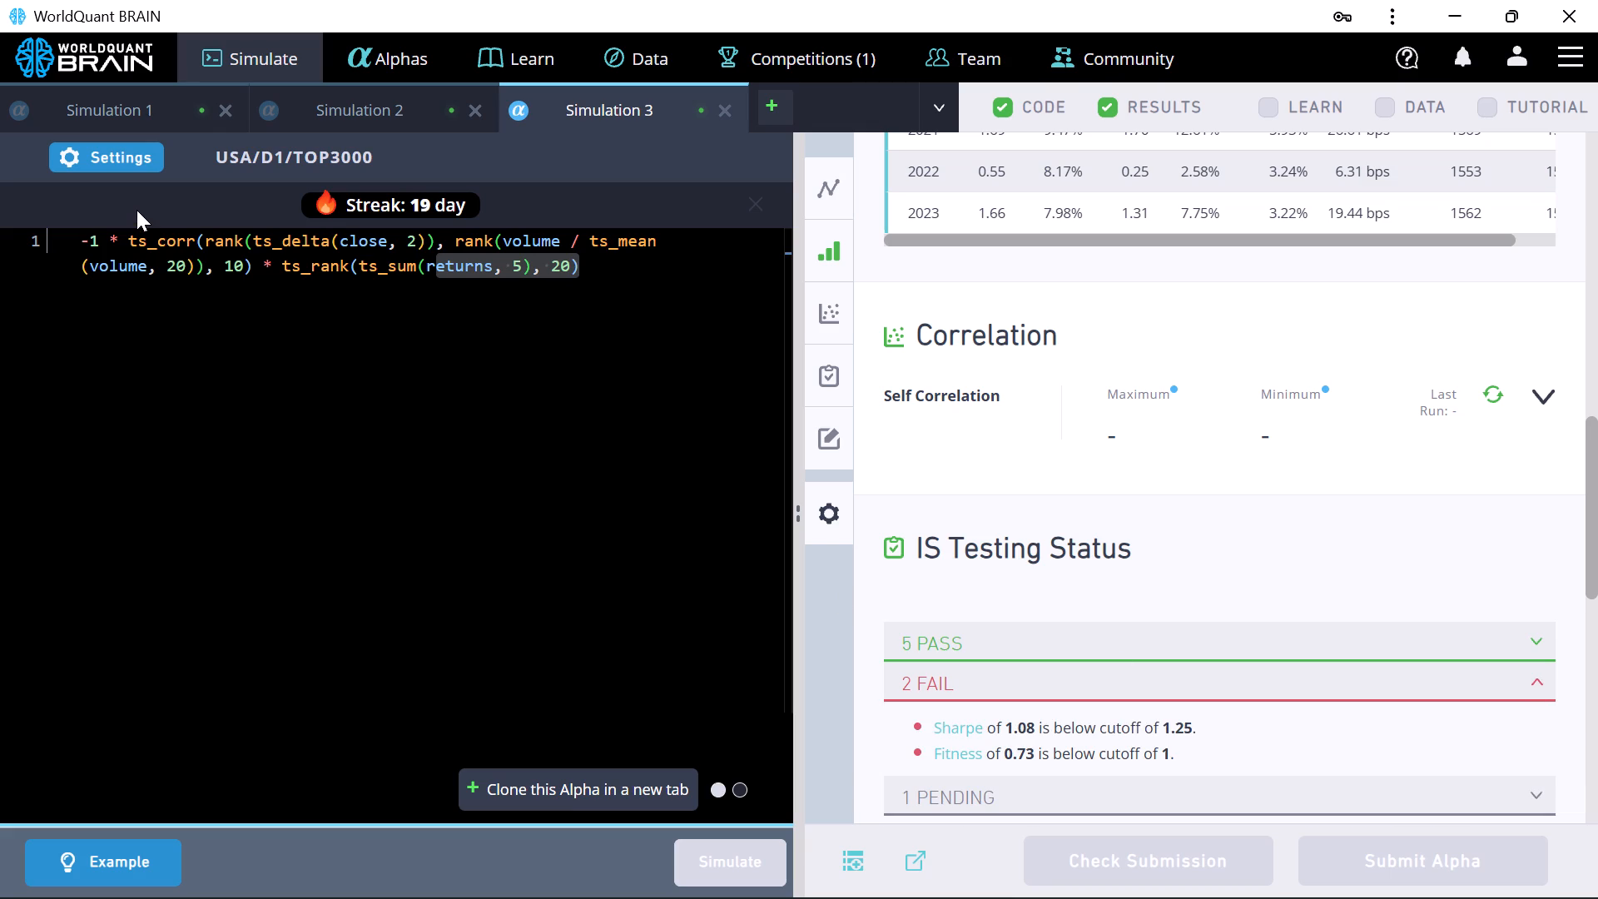
# Lower decay to 120 in the Simulation 3 settings, apply the change, and simulate the alpha again.
pyautogui.click(136, 168)
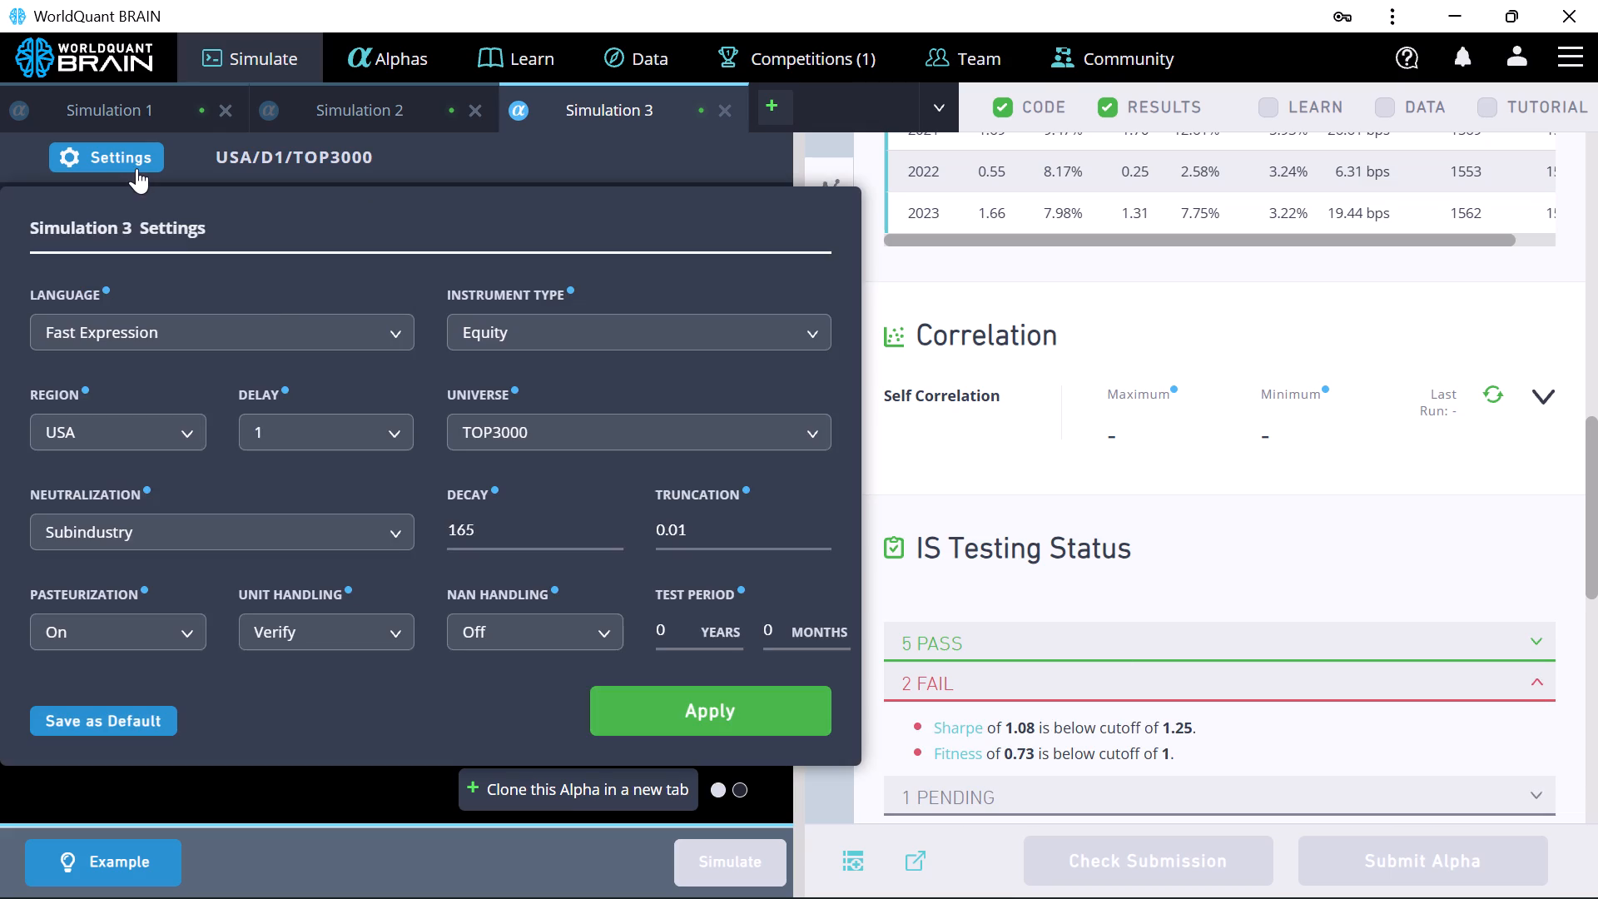
pyautogui.click(615, 535)
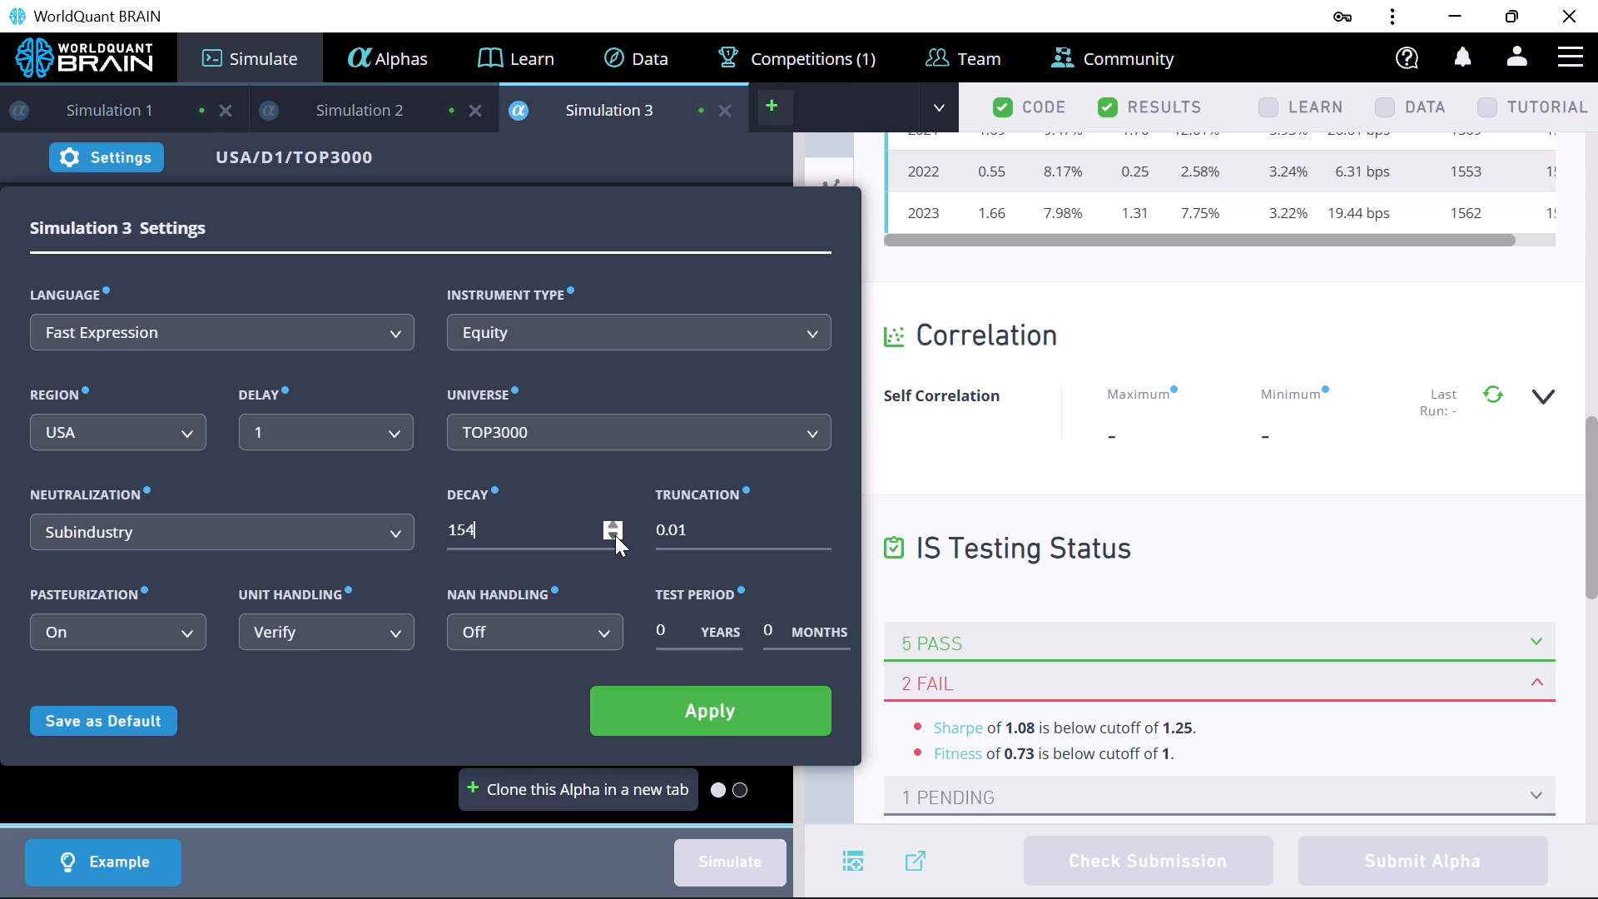
pyautogui.doubleClick(615, 535)
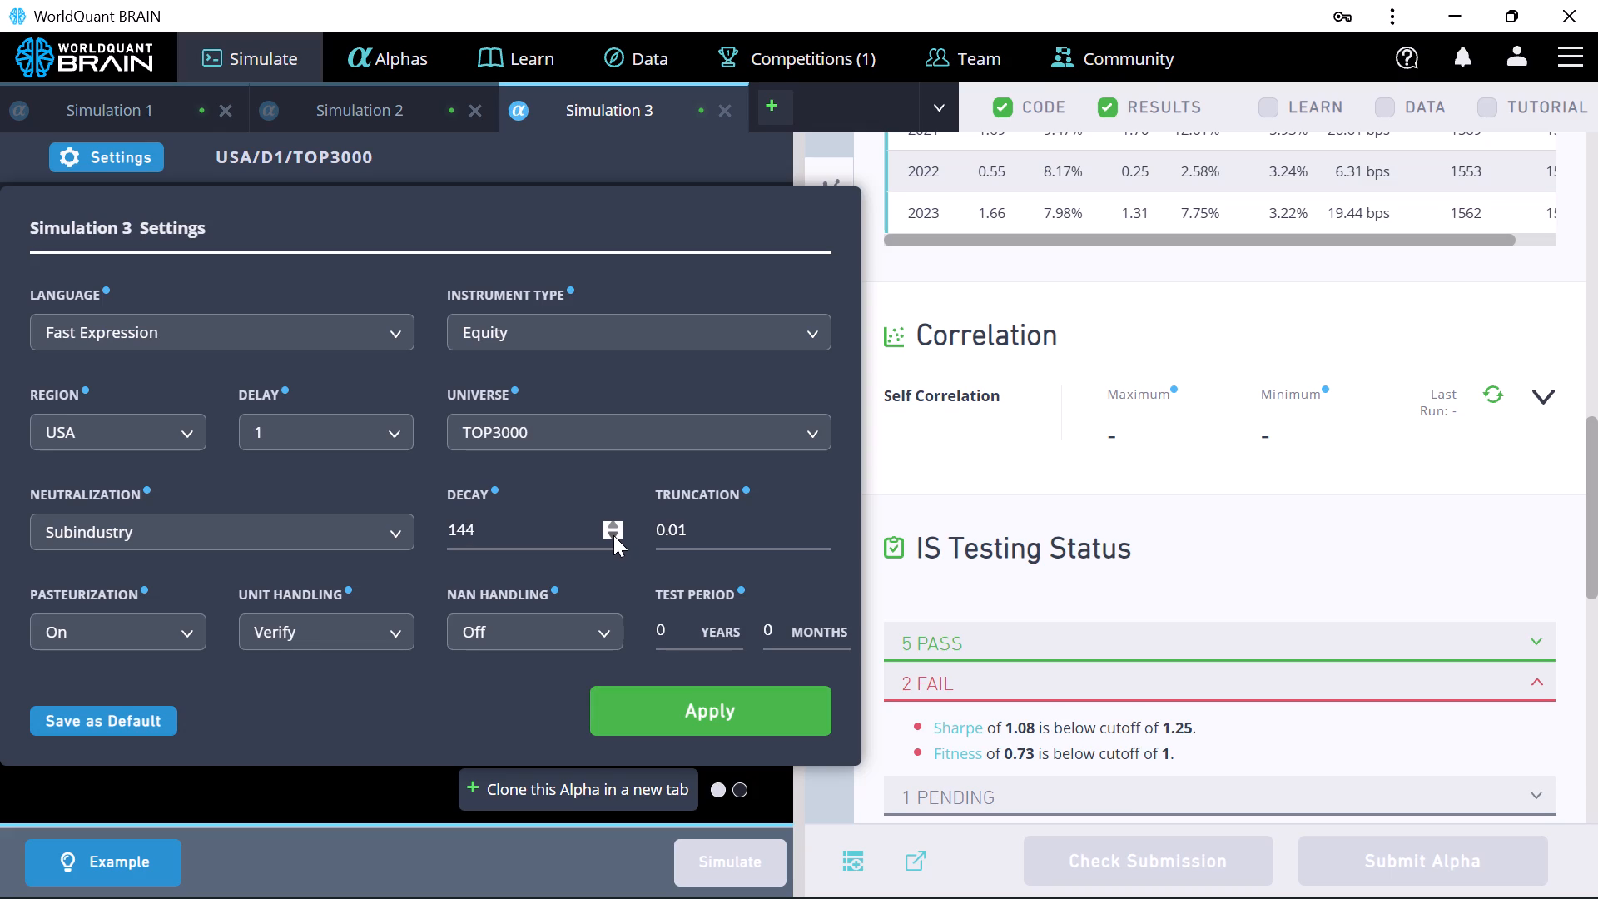
pyautogui.click(613, 535)
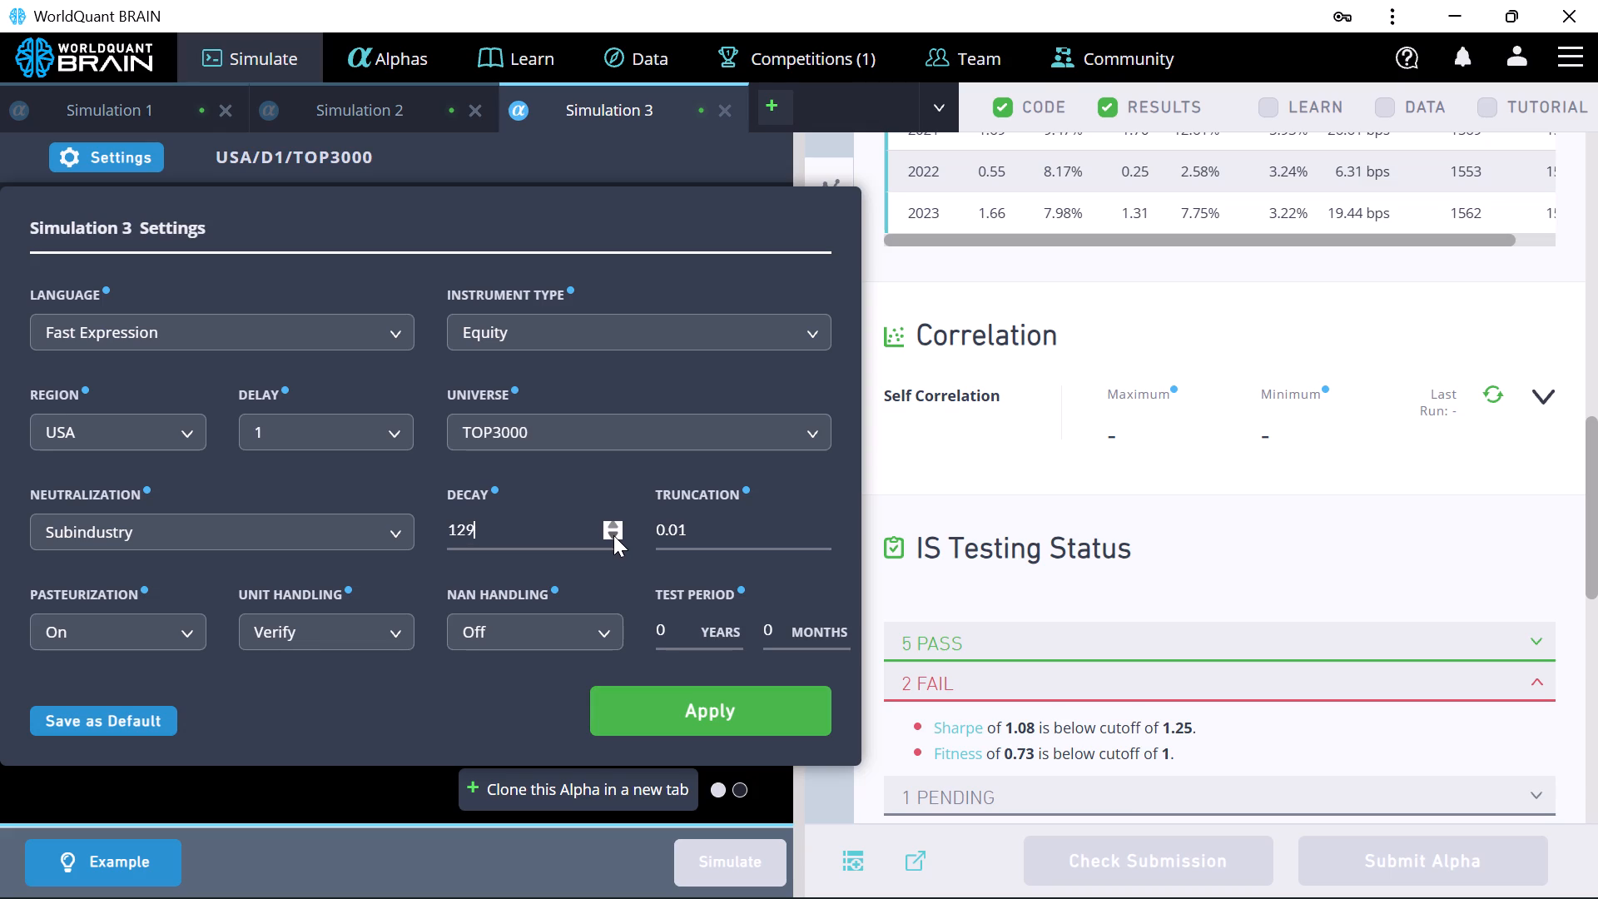
pyautogui.tripleClick(613, 535)
pyautogui.doubleClick(613, 535)
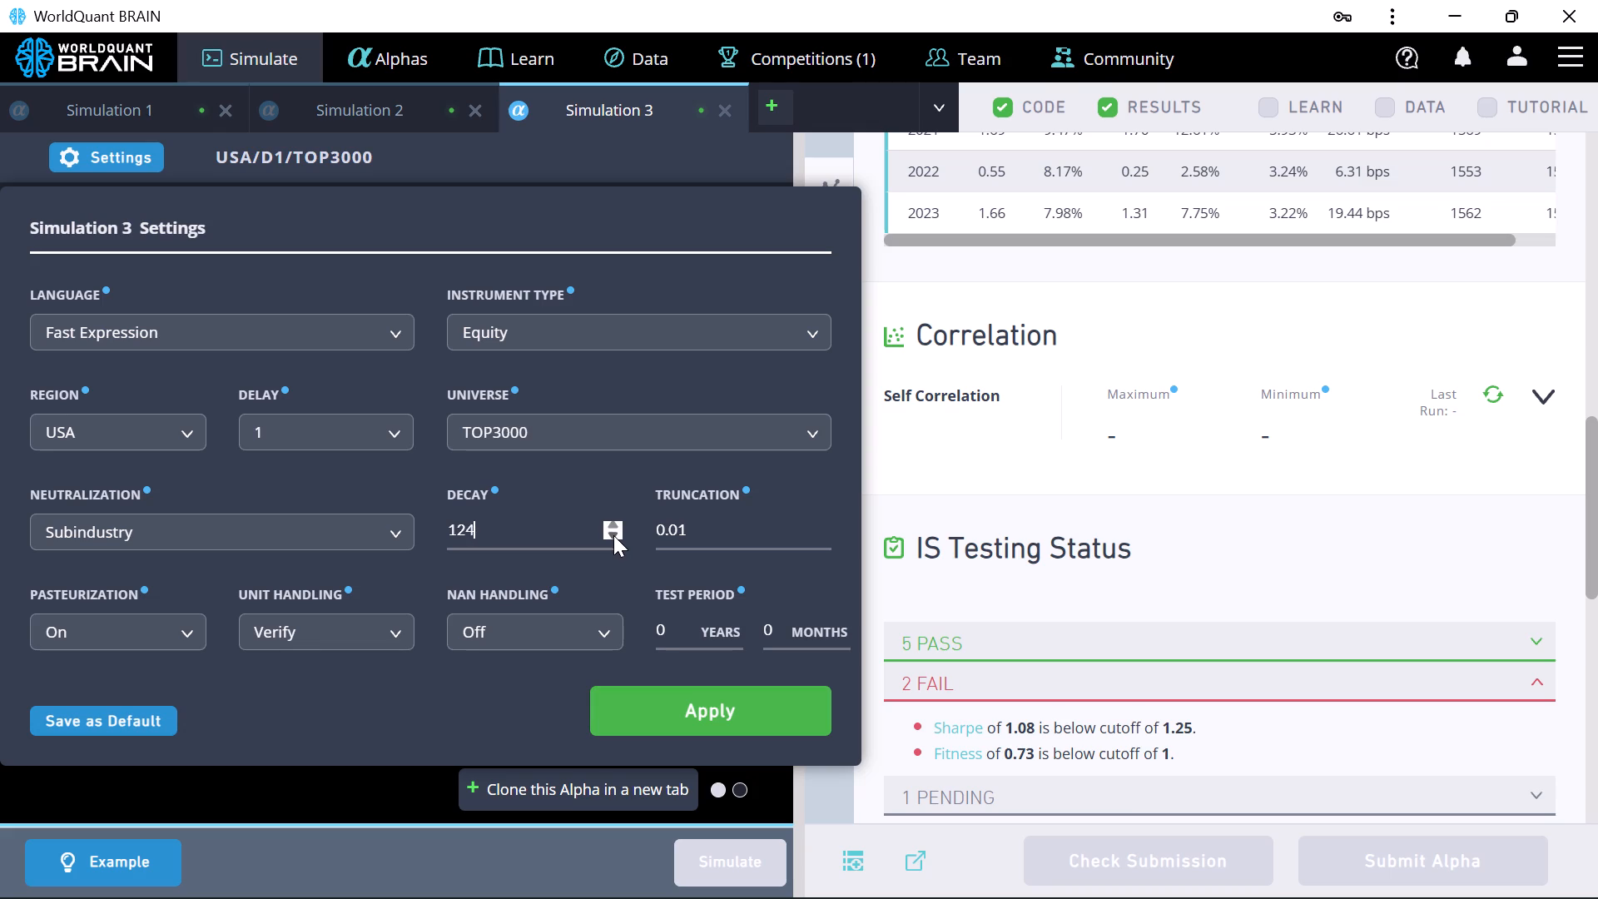
pyautogui.click(613, 535)
pyautogui.doubleClick(613, 535)
pyautogui.click(613, 535)
pyautogui.click(666, 714)
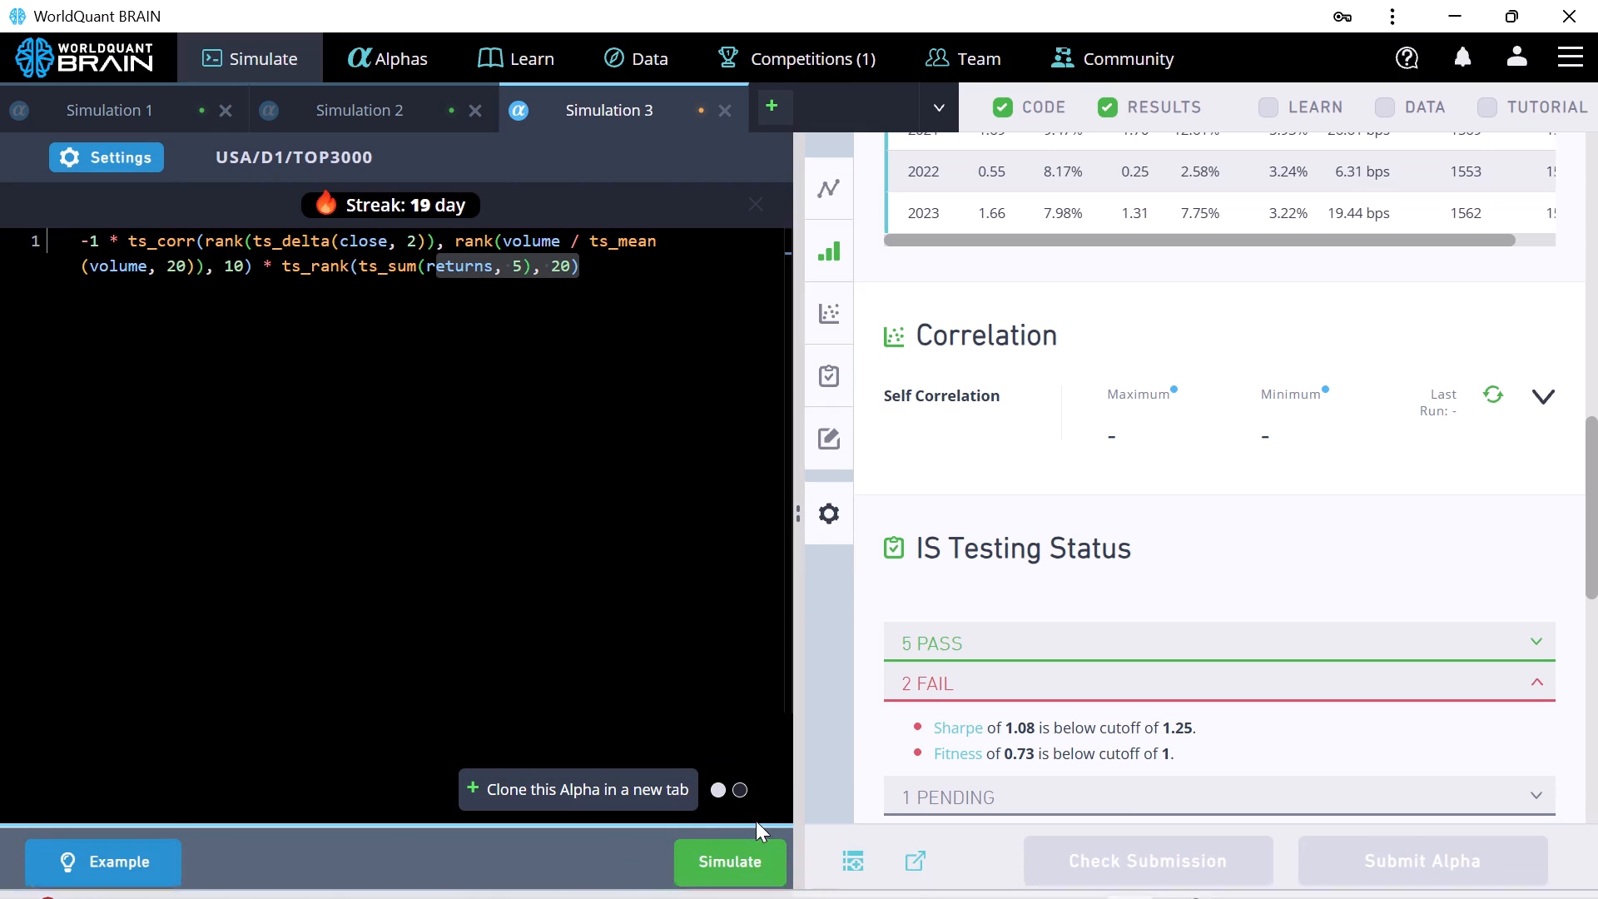
pyautogui.click(756, 856)
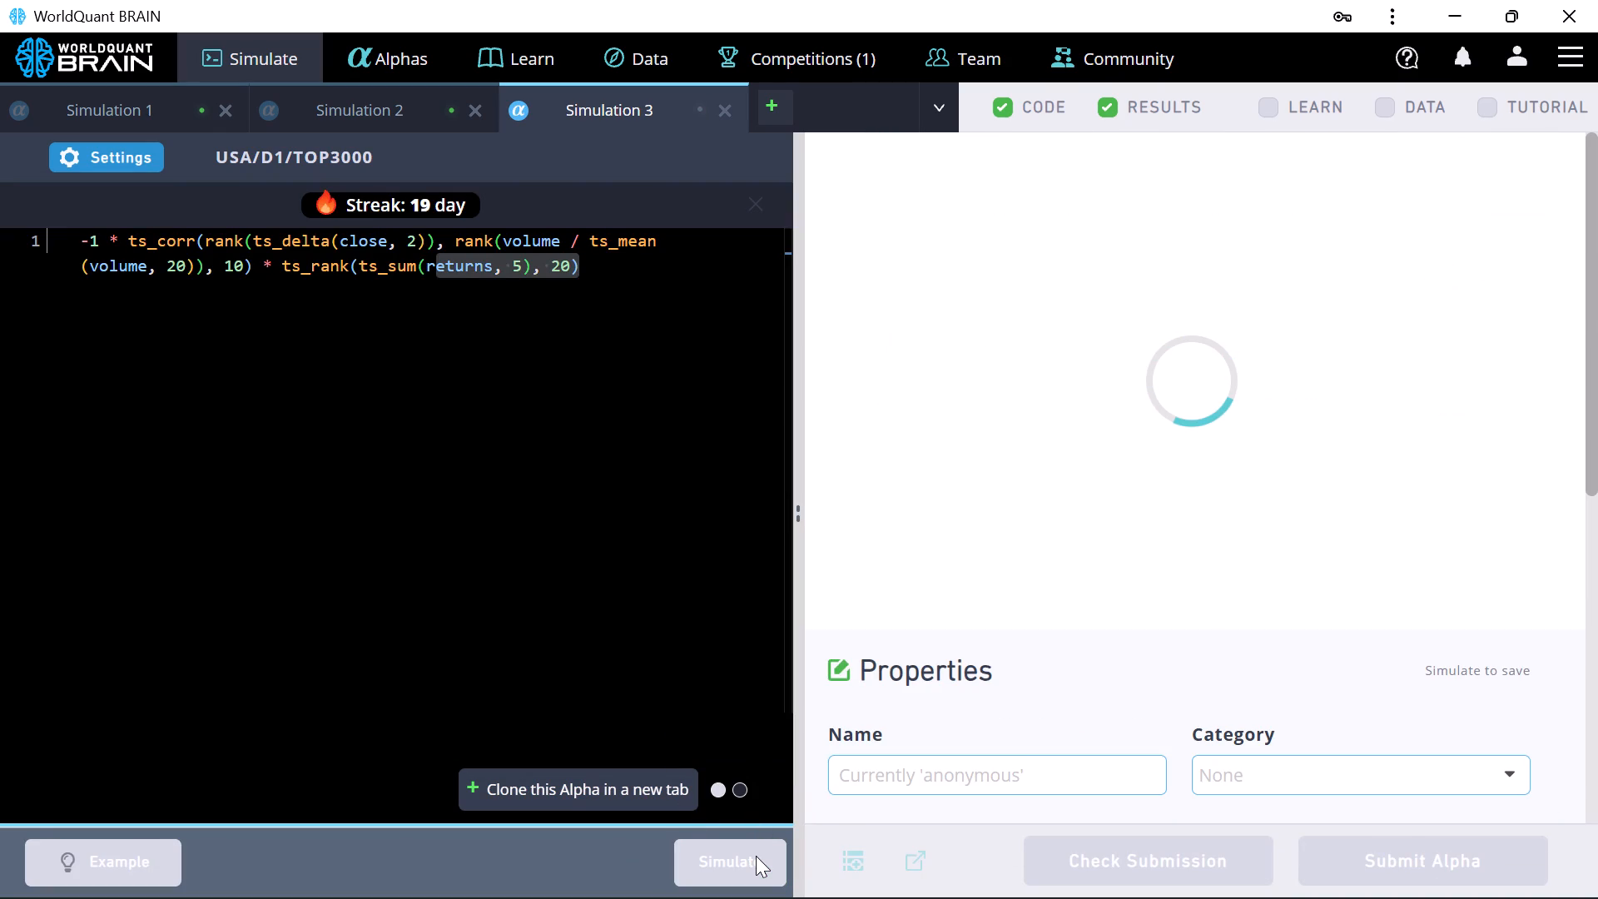
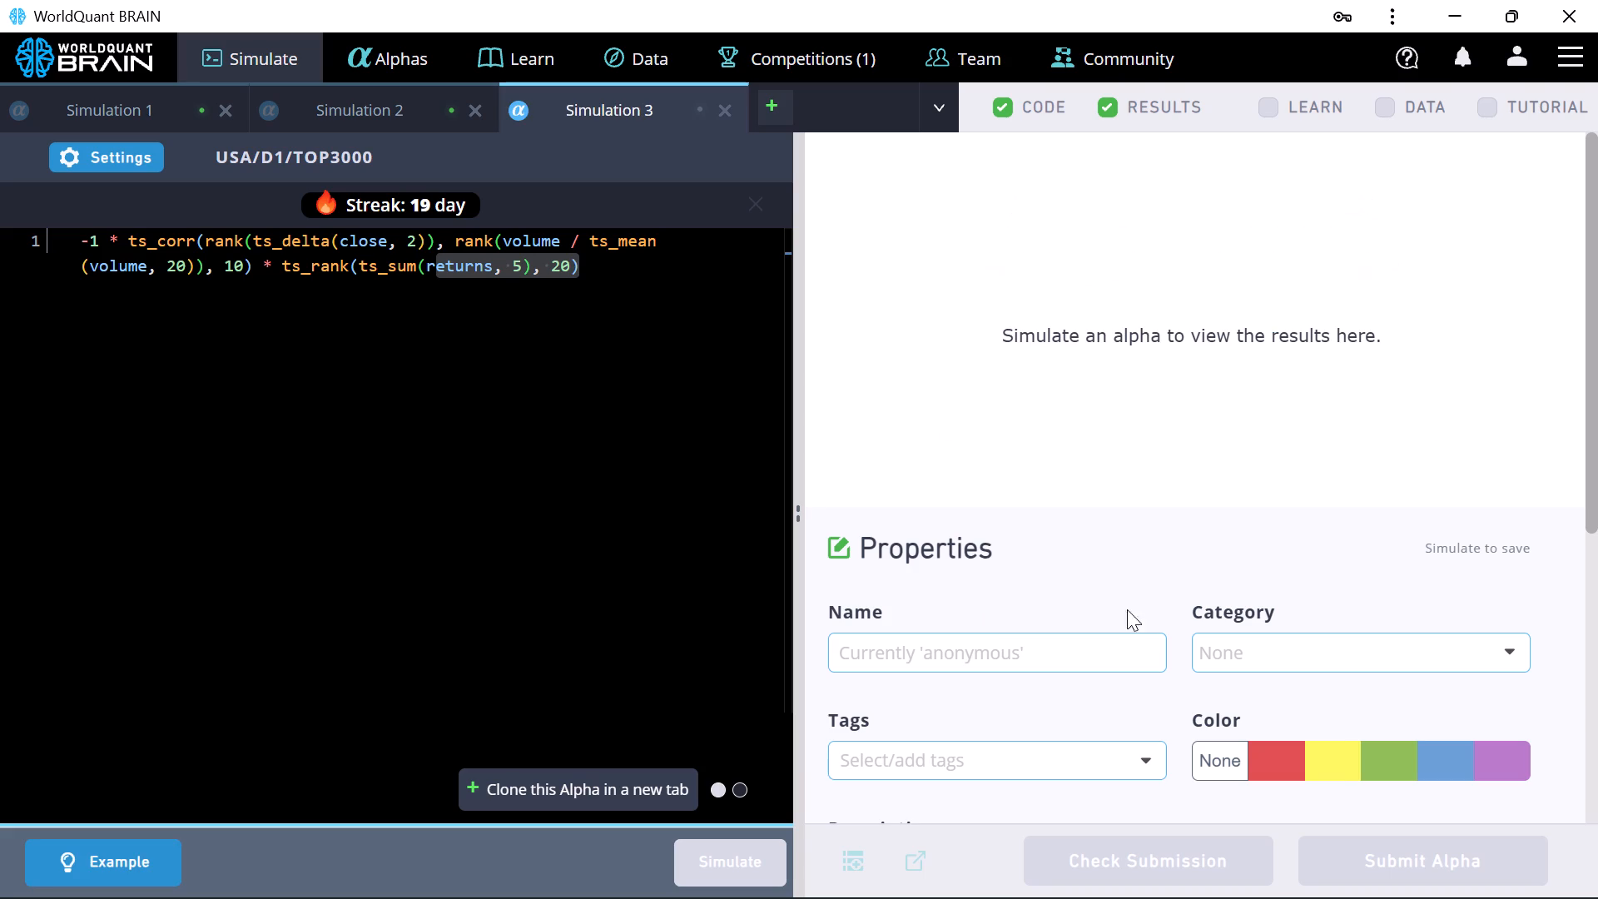
# Review the new simulation's IS Summary and correlation results, and expand the failed checks under IS Testing Status.
pyautogui.scroll(-2, 1161, 608)
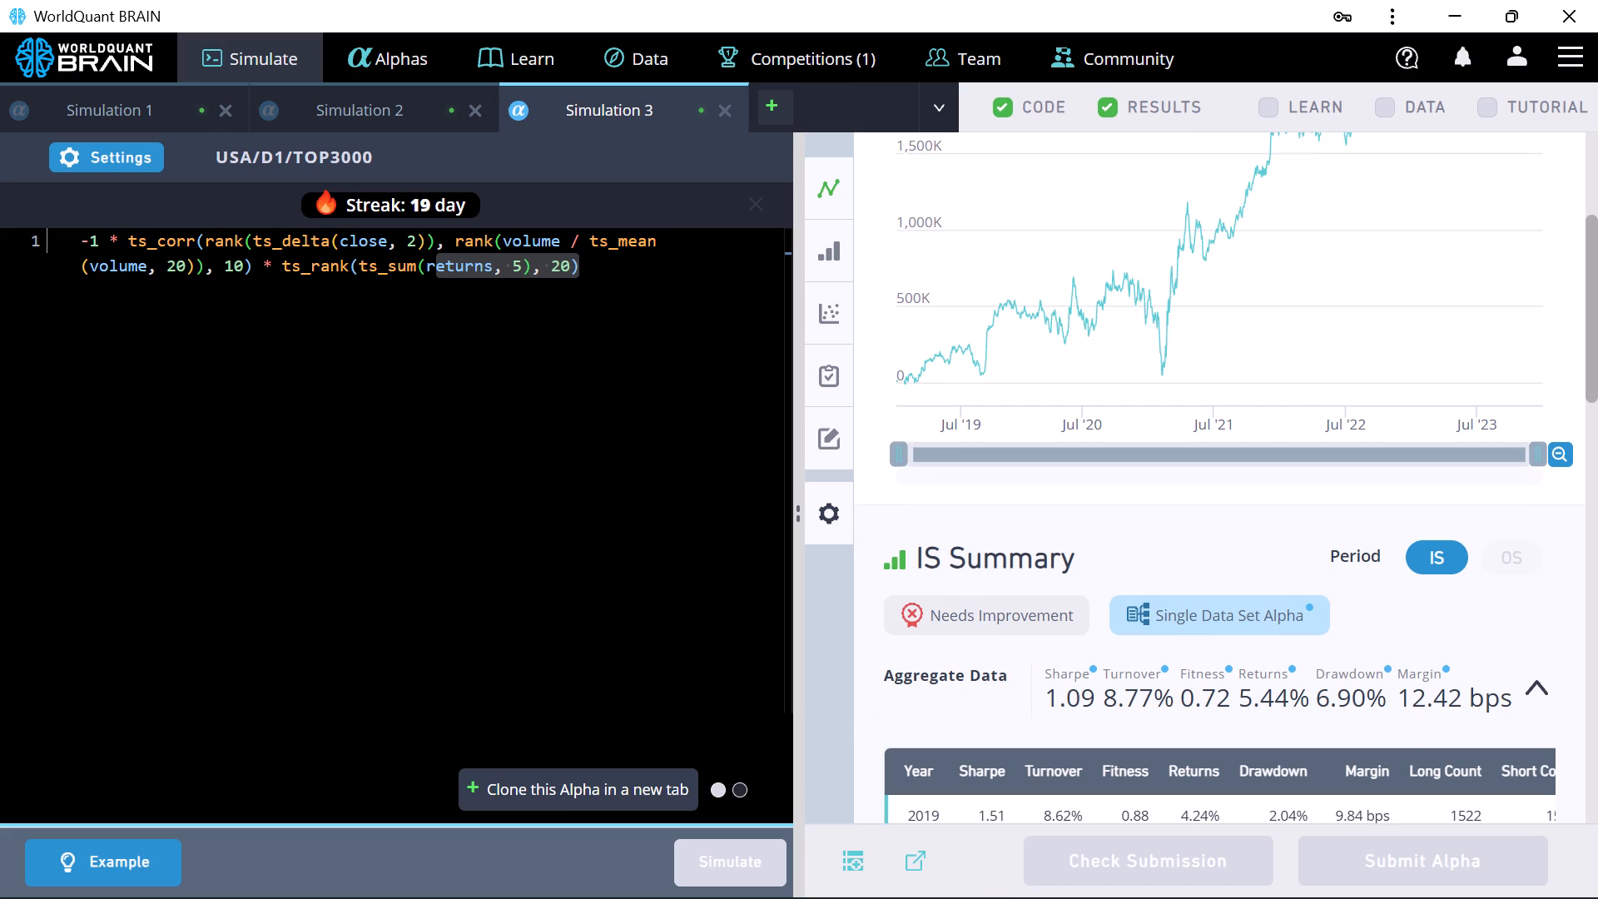
pyautogui.scroll(-2, 1161, 608)
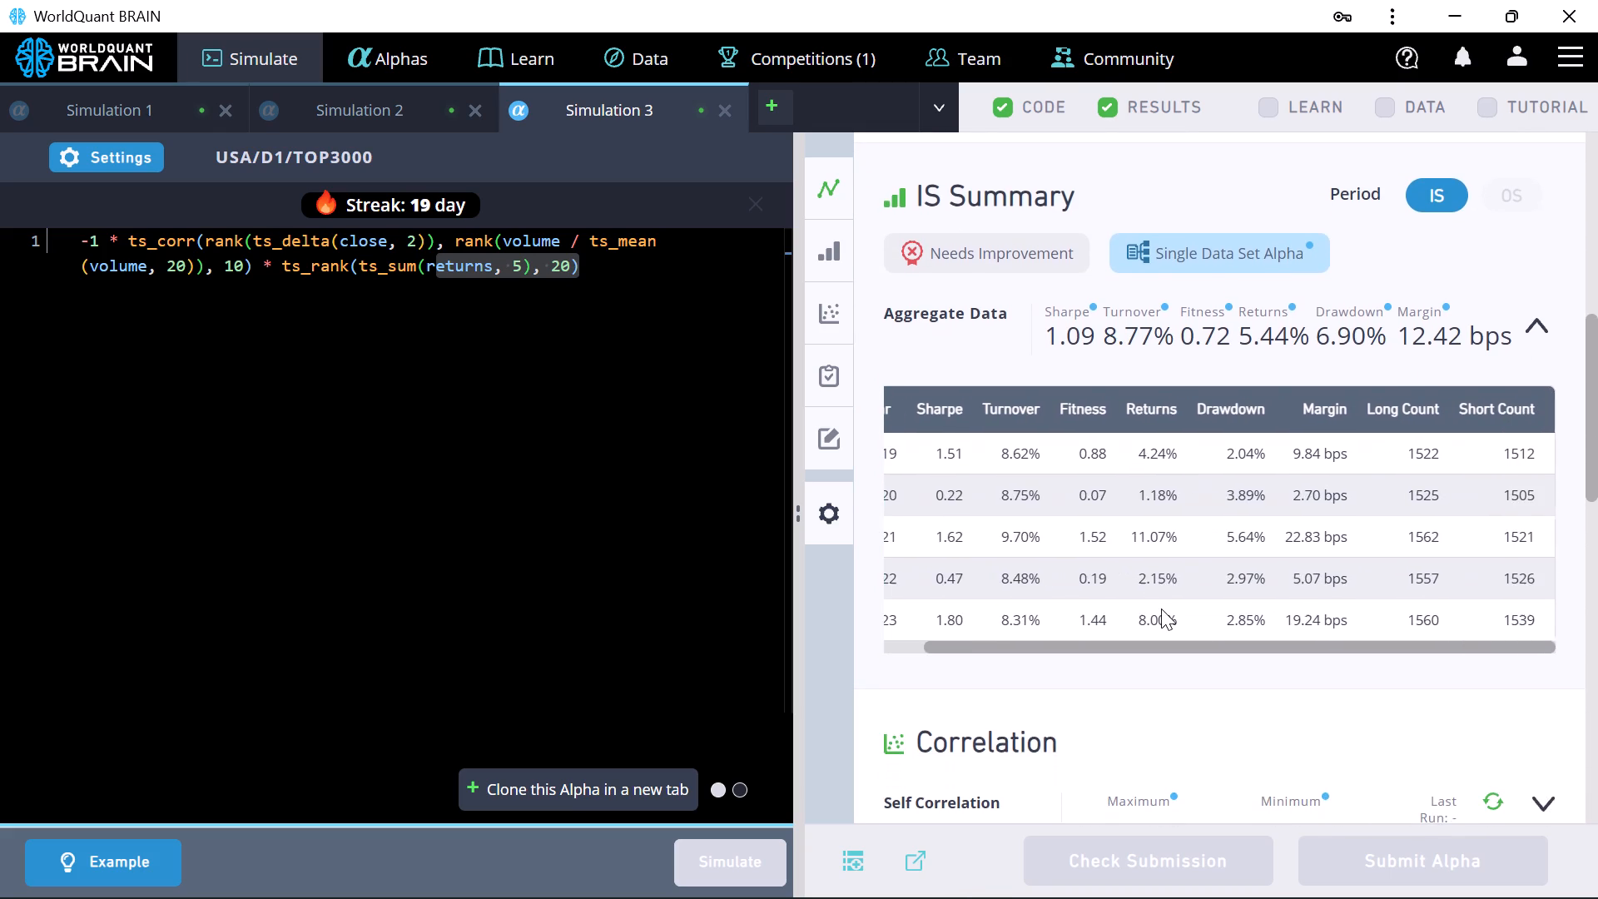
pyautogui.scroll(-3, 1161, 608)
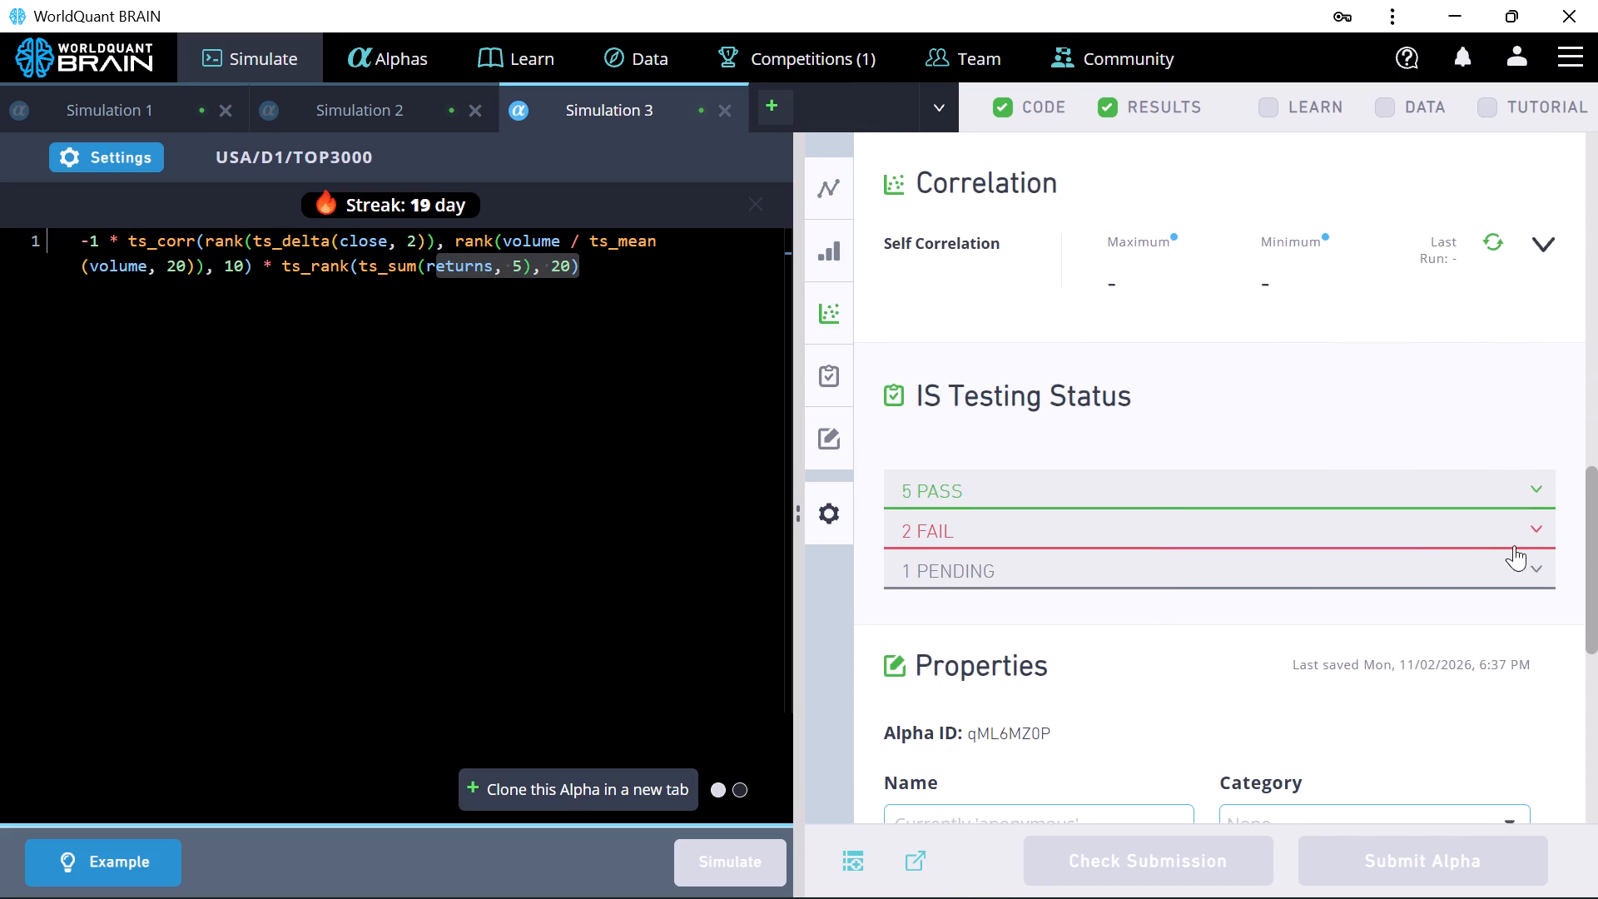
pyautogui.click(1536, 533)
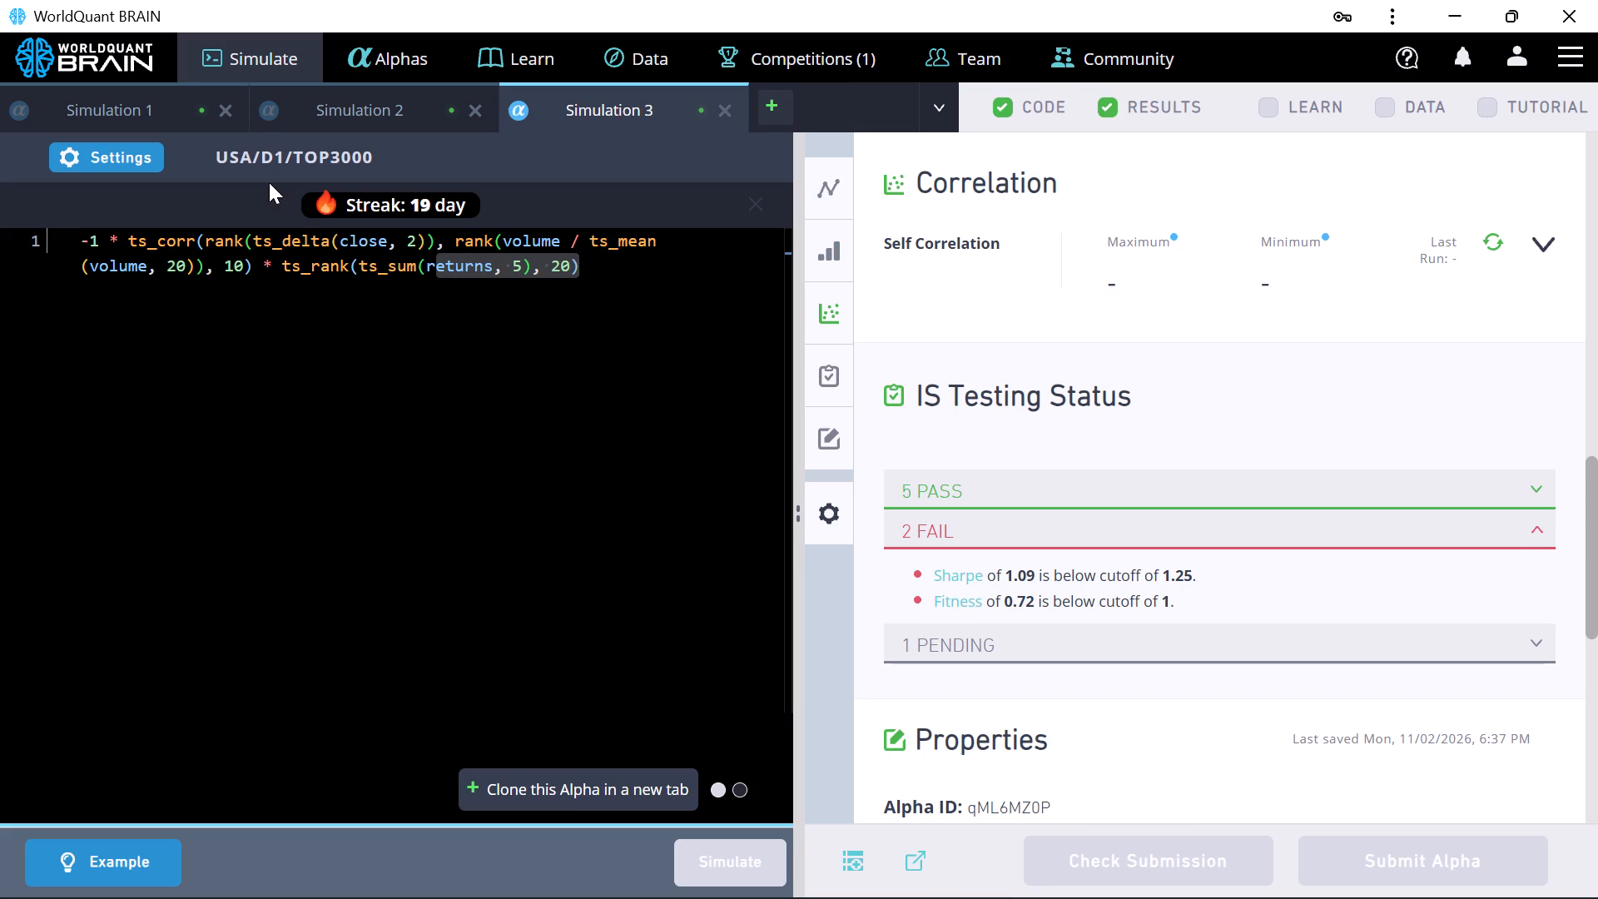
# Set the test period to 1 year in the Simulation 3 settings, apply the change, and simulate the alpha again.
pyautogui.click(151, 158)
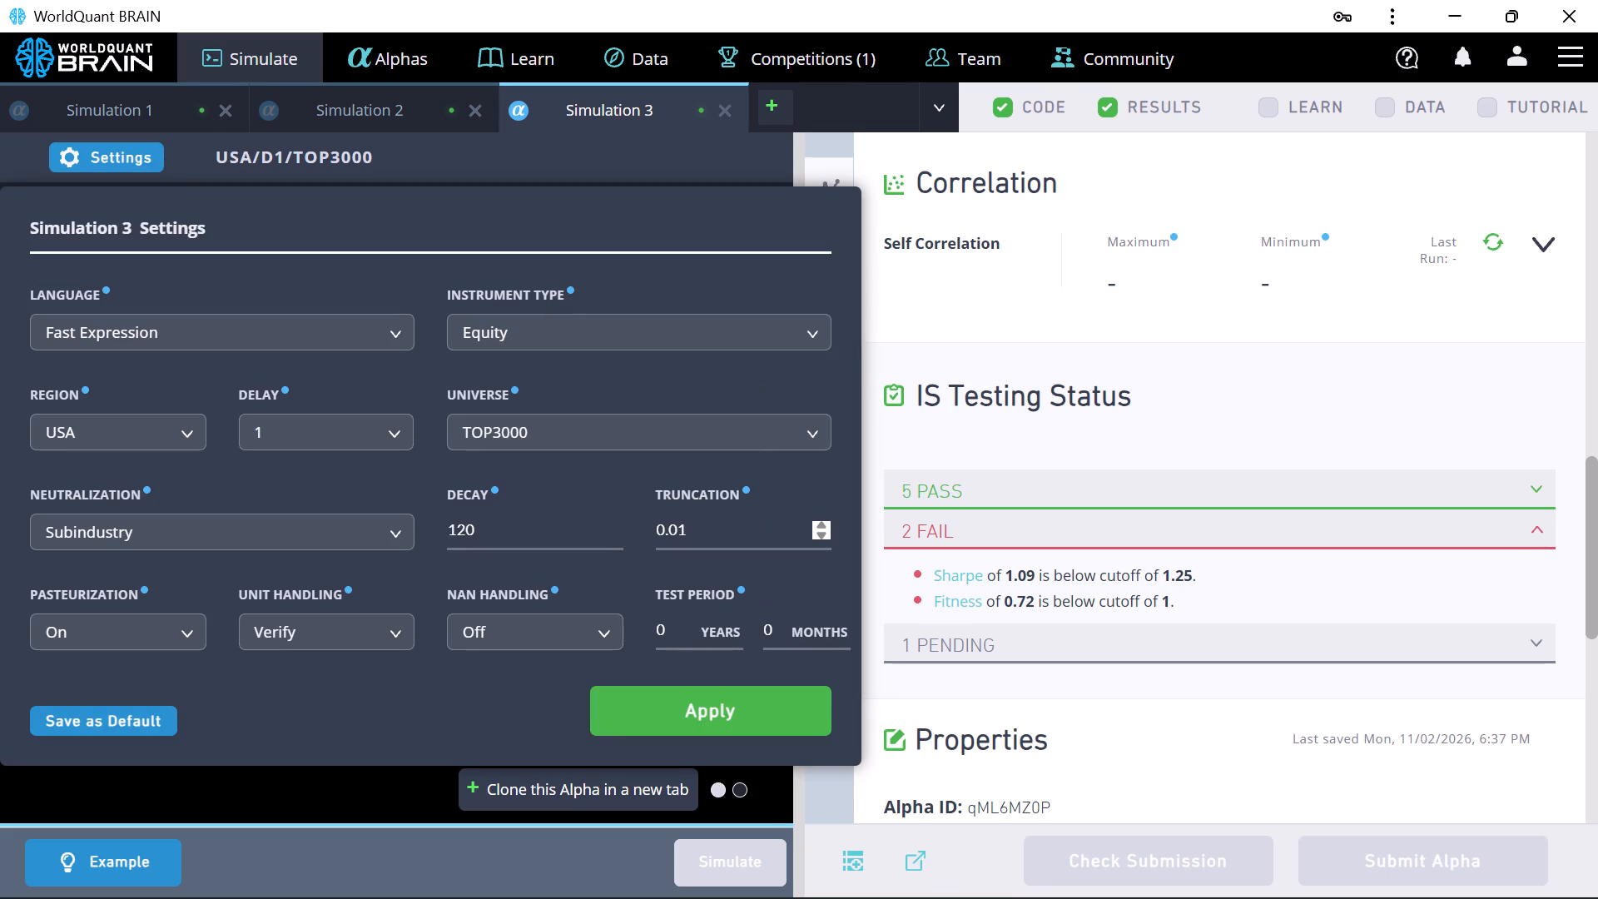
pyautogui.click(696, 621)
pyautogui.press('BackSpace')
pyautogui.press('1')
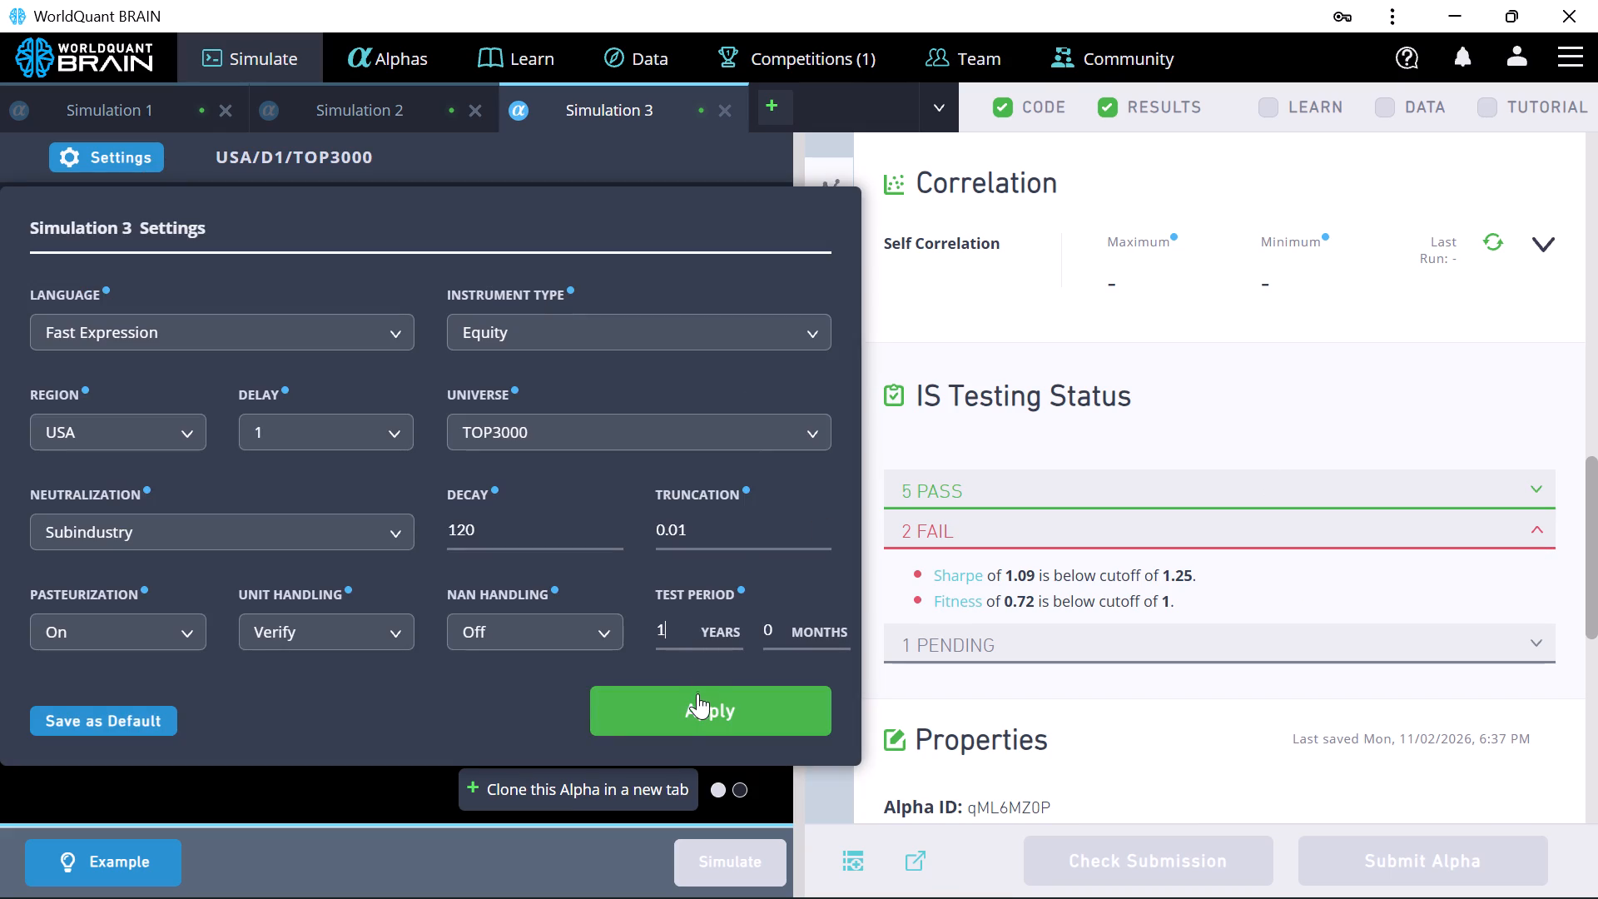
pyautogui.click(698, 705)
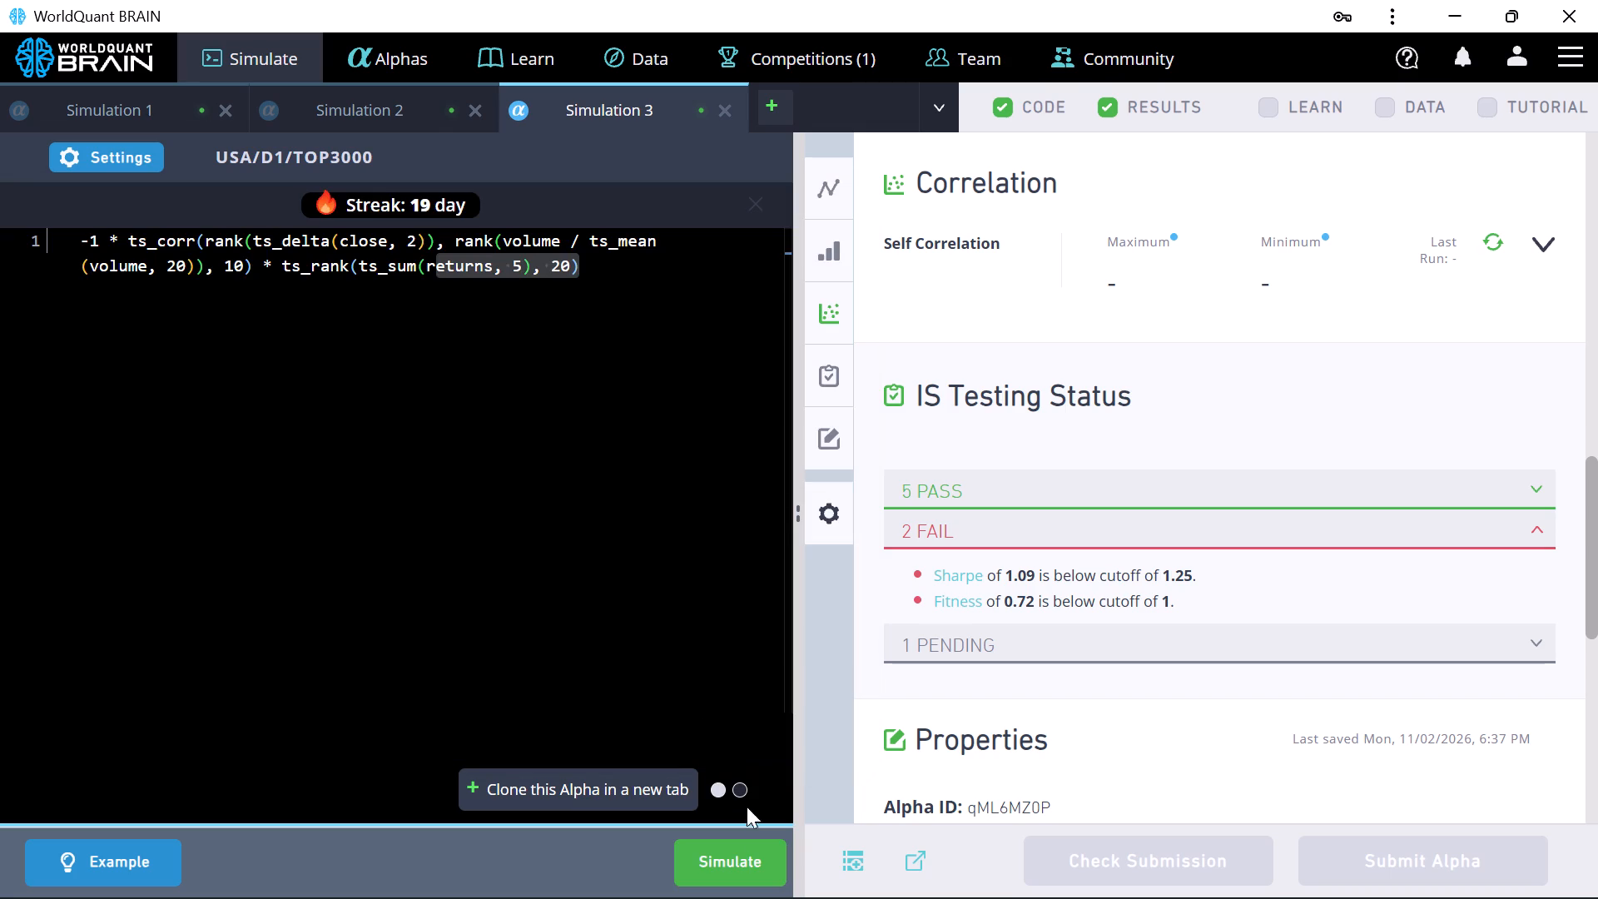
pyautogui.click(754, 847)
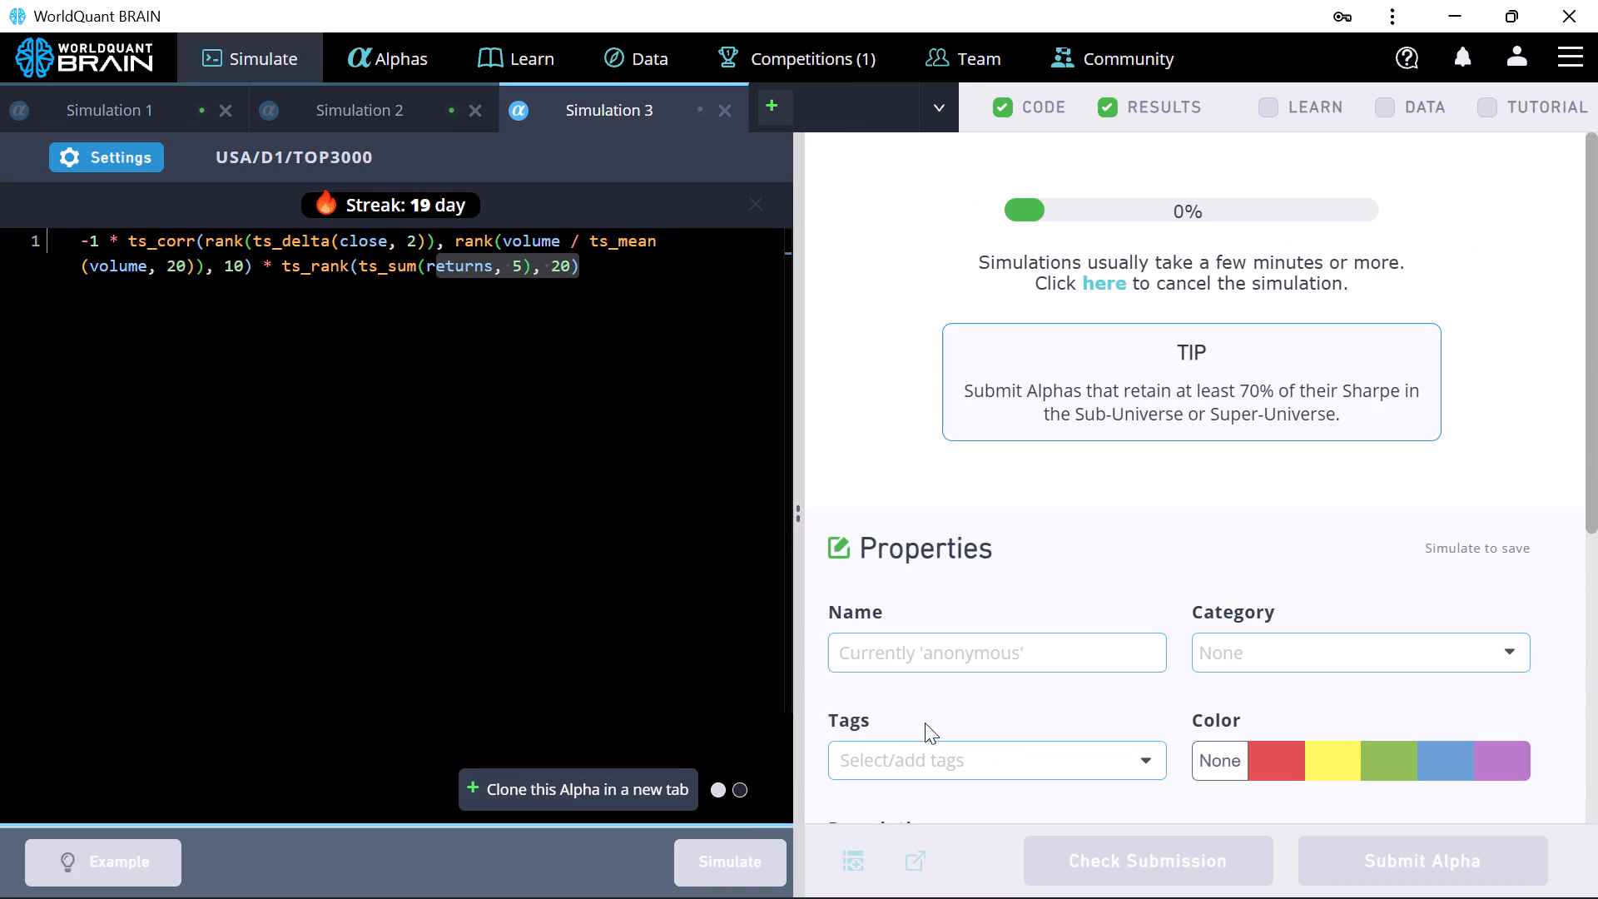
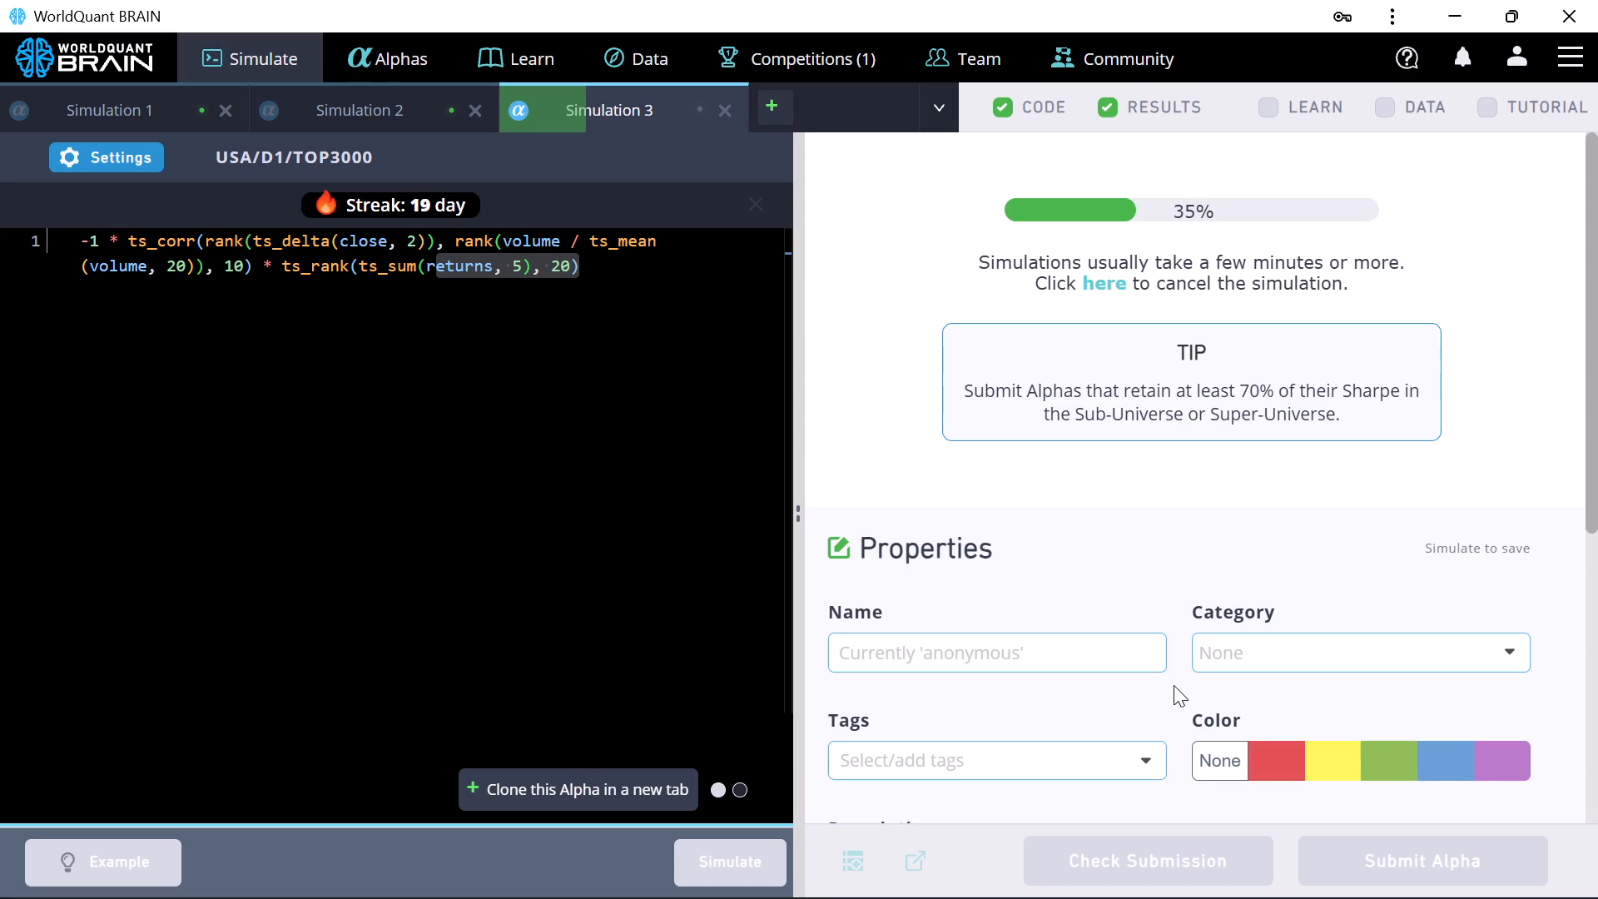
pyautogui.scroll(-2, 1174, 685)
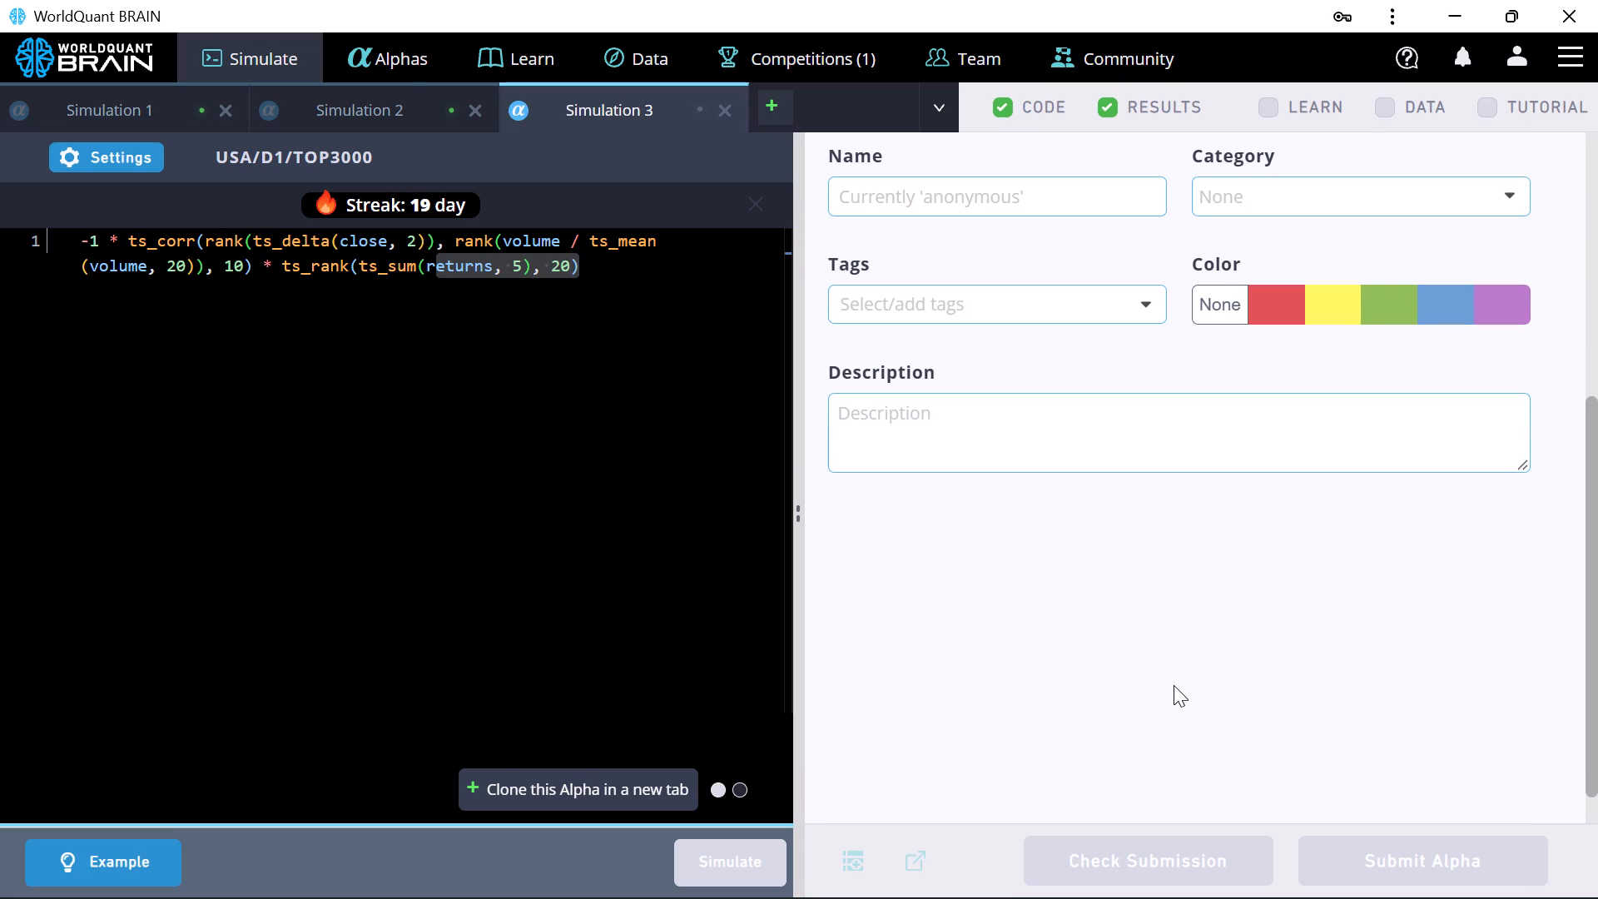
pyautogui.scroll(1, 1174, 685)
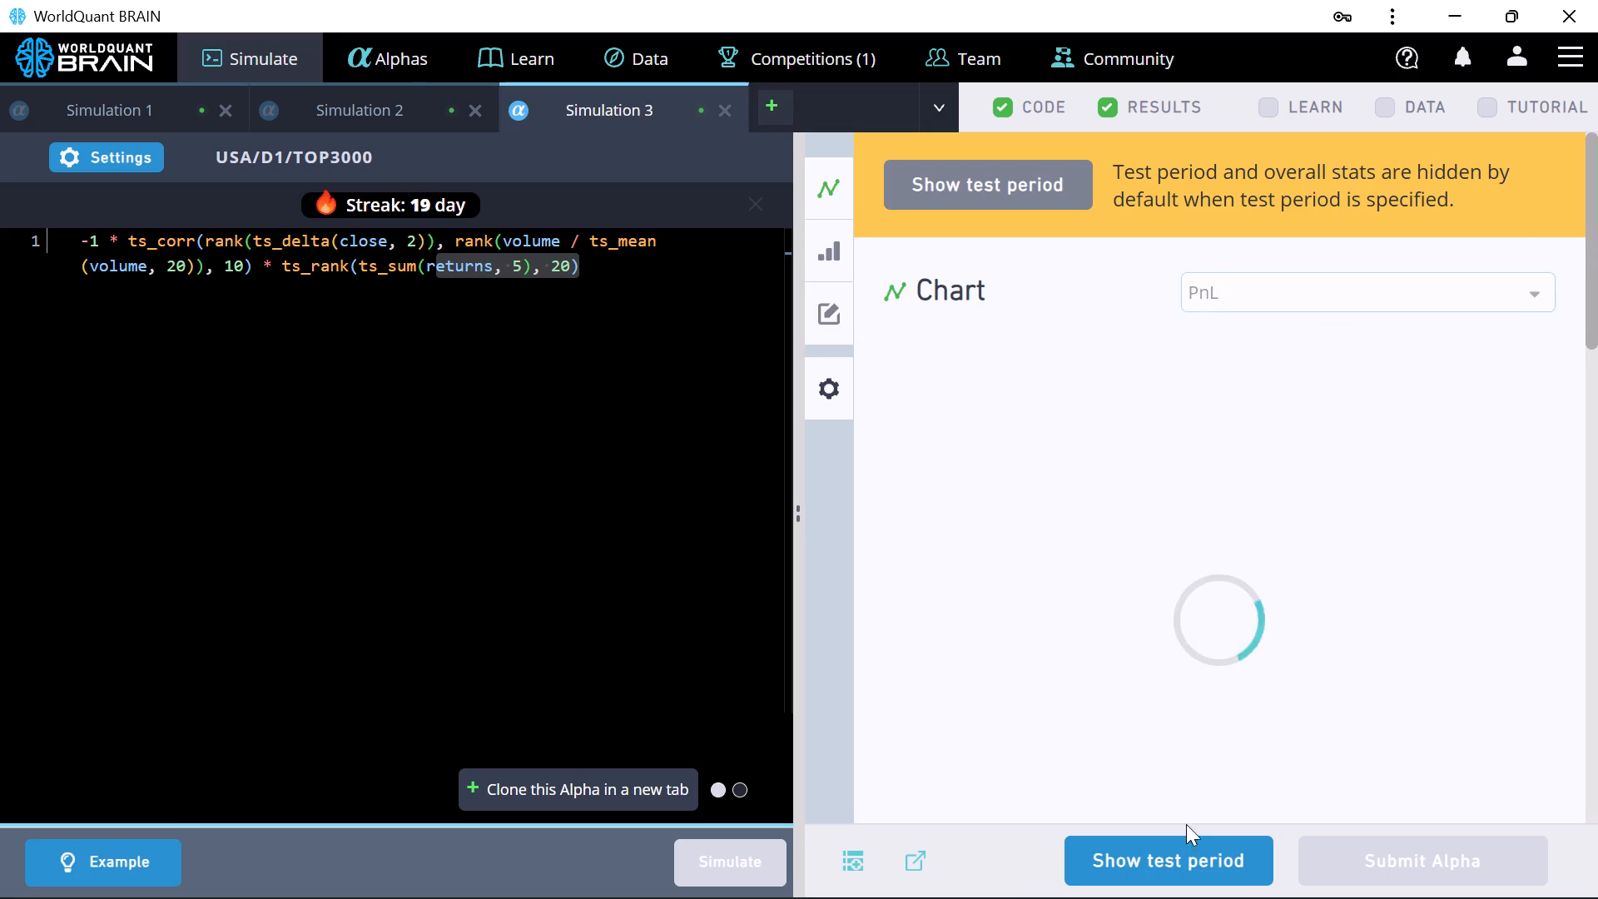
# Show the test period for the new simulation, expand the failed checks under IS Testing Status, and review the PnL chart.
pyautogui.click(1191, 853)
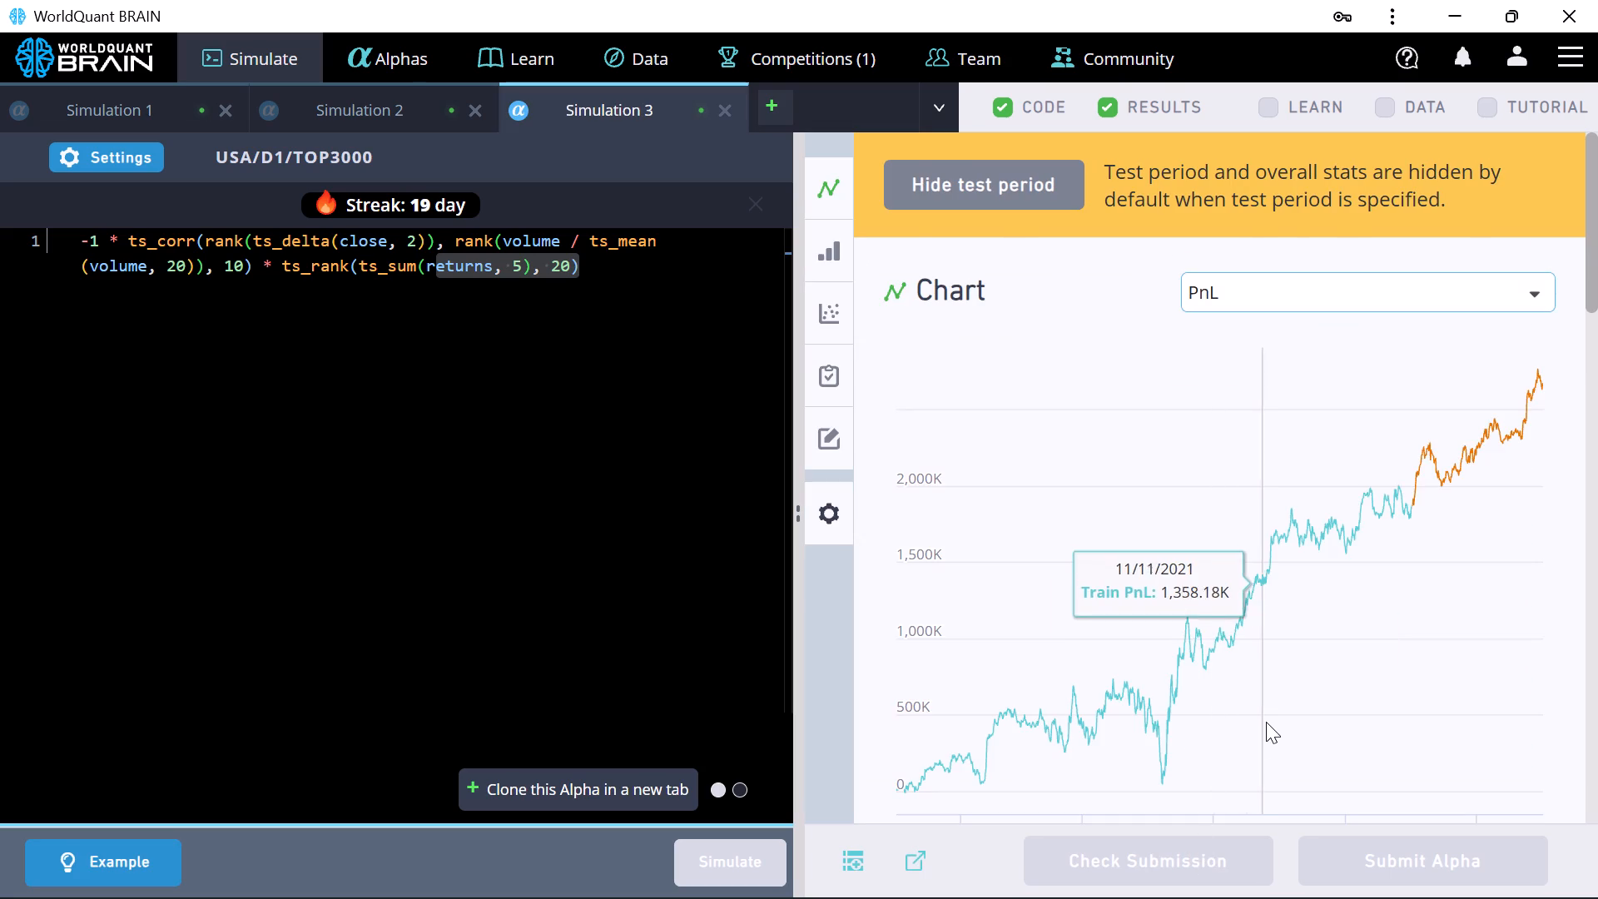
pyautogui.scroll(-5, 1266, 723)
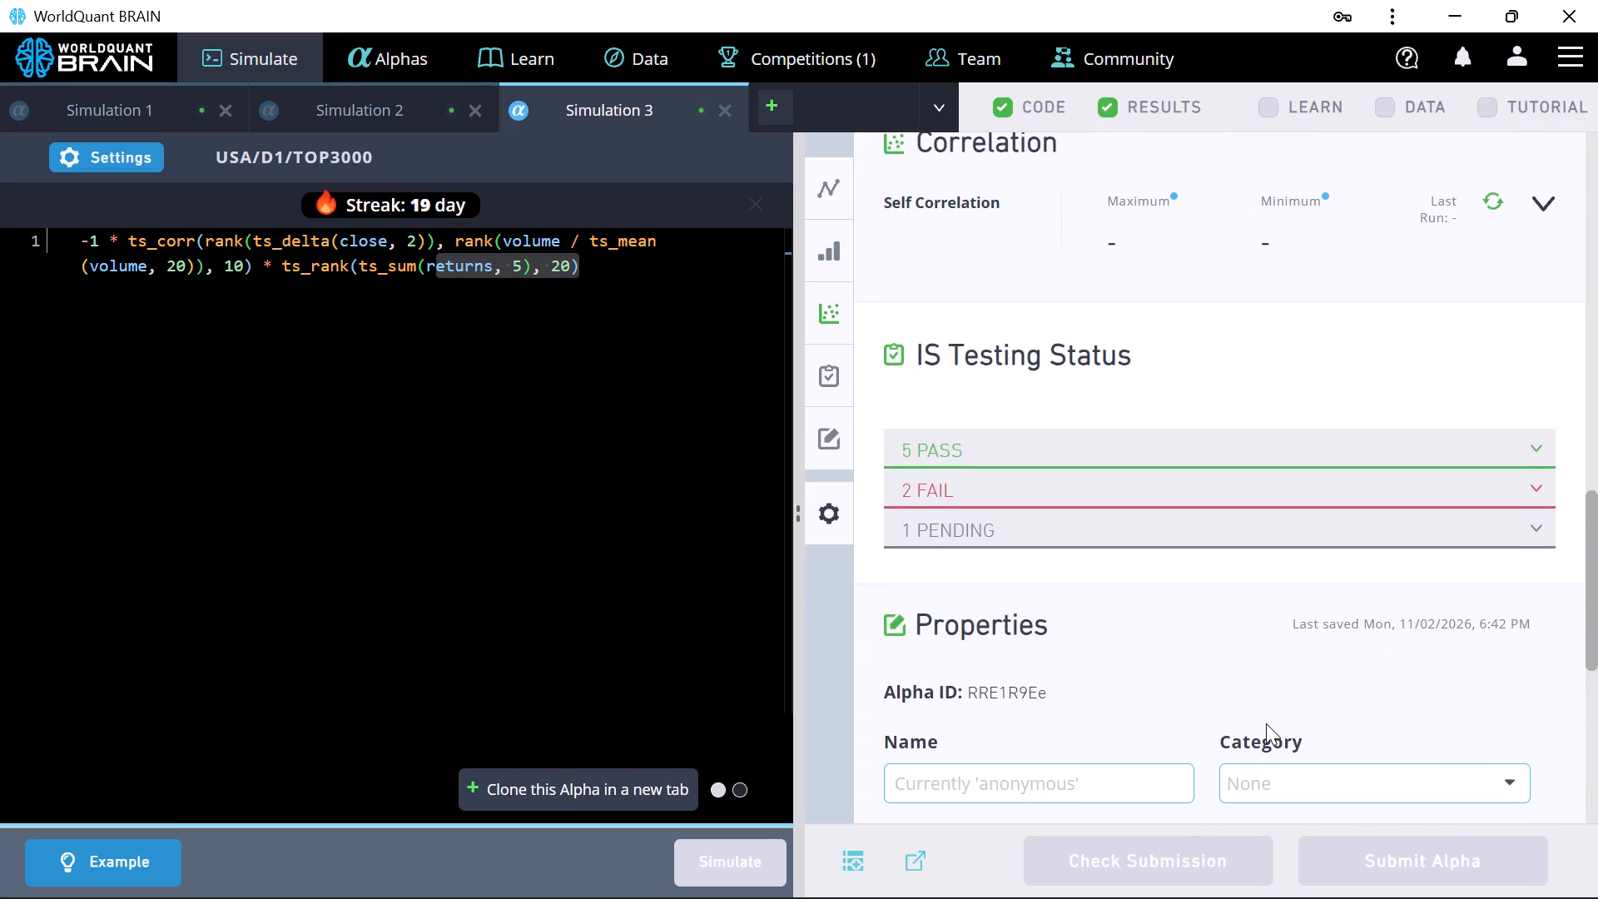
pyautogui.click(1545, 464)
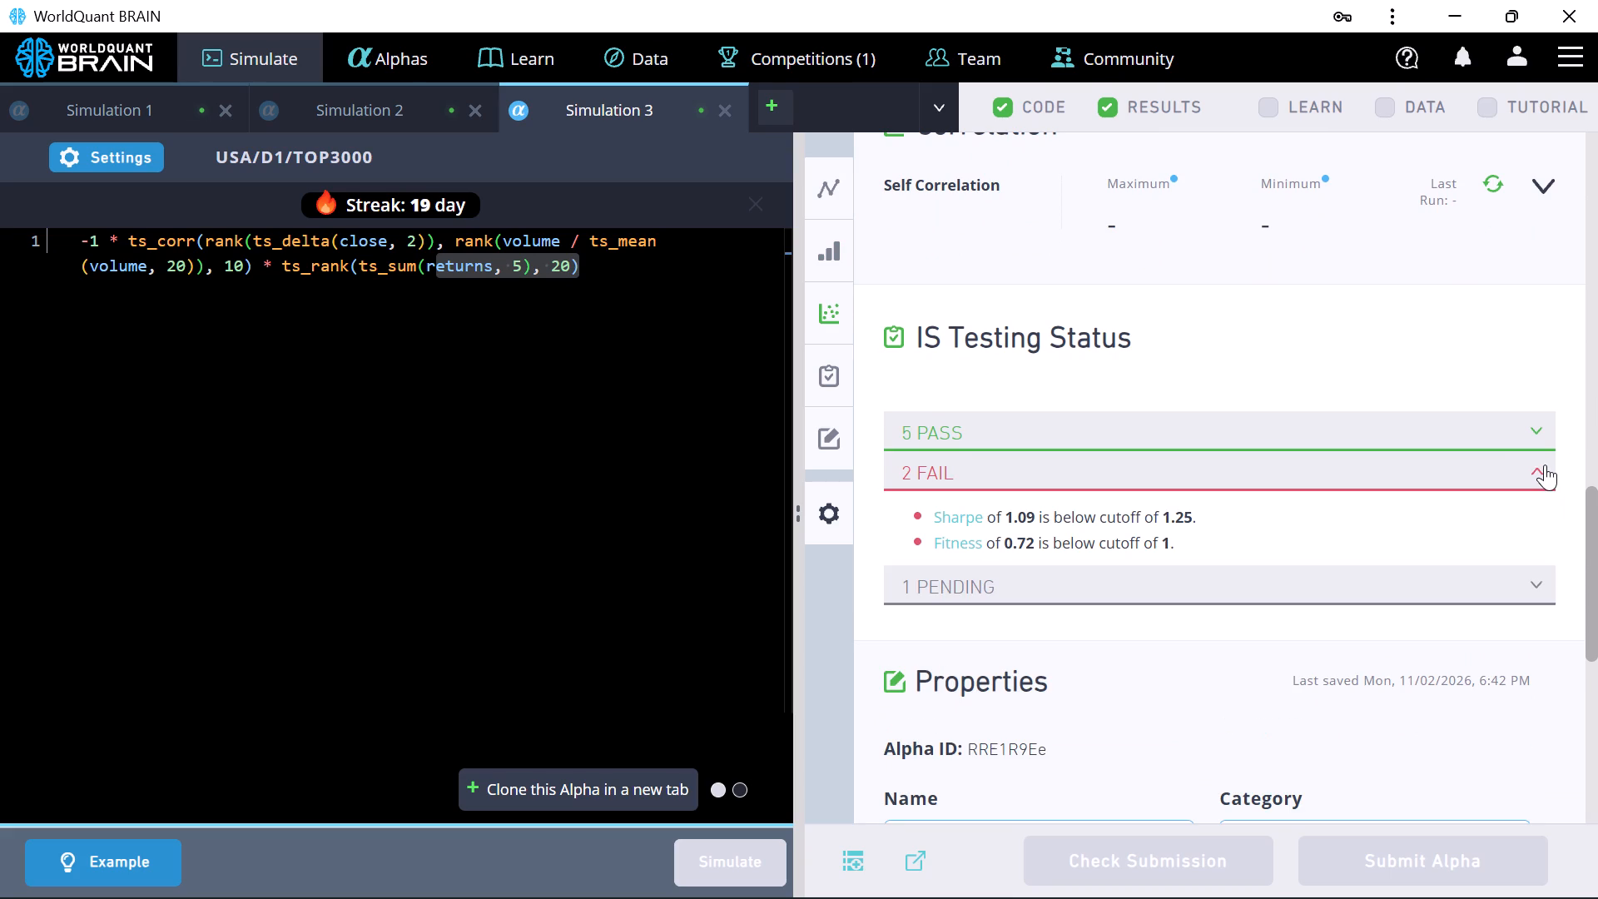
pyautogui.scroll(7, 915, 366)
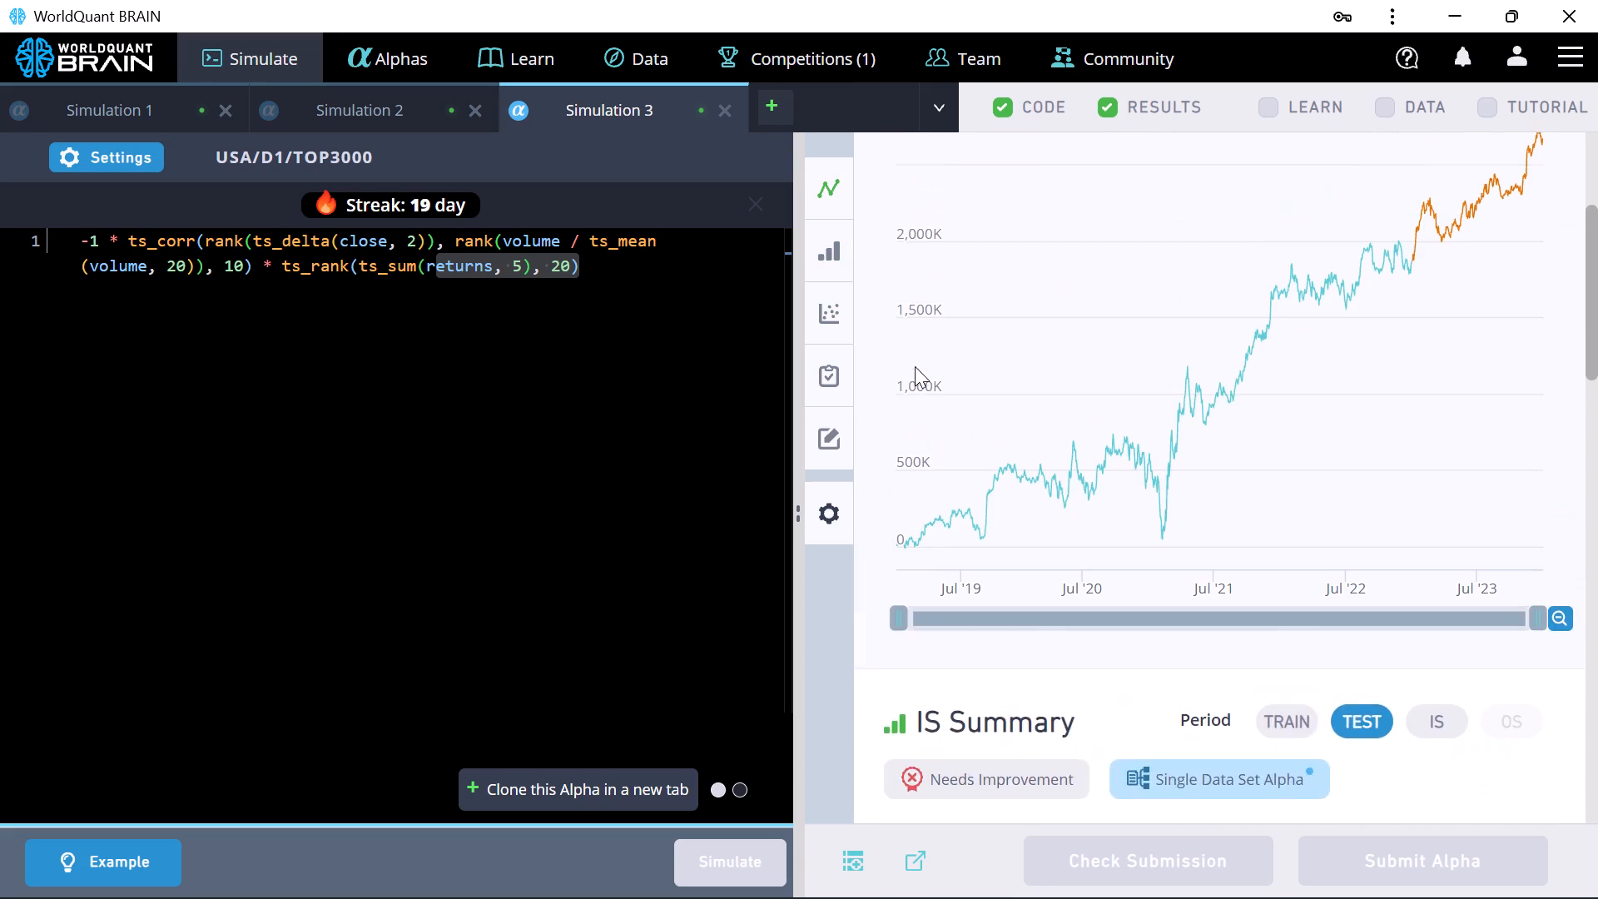
pyautogui.scroll(1, 915, 366)
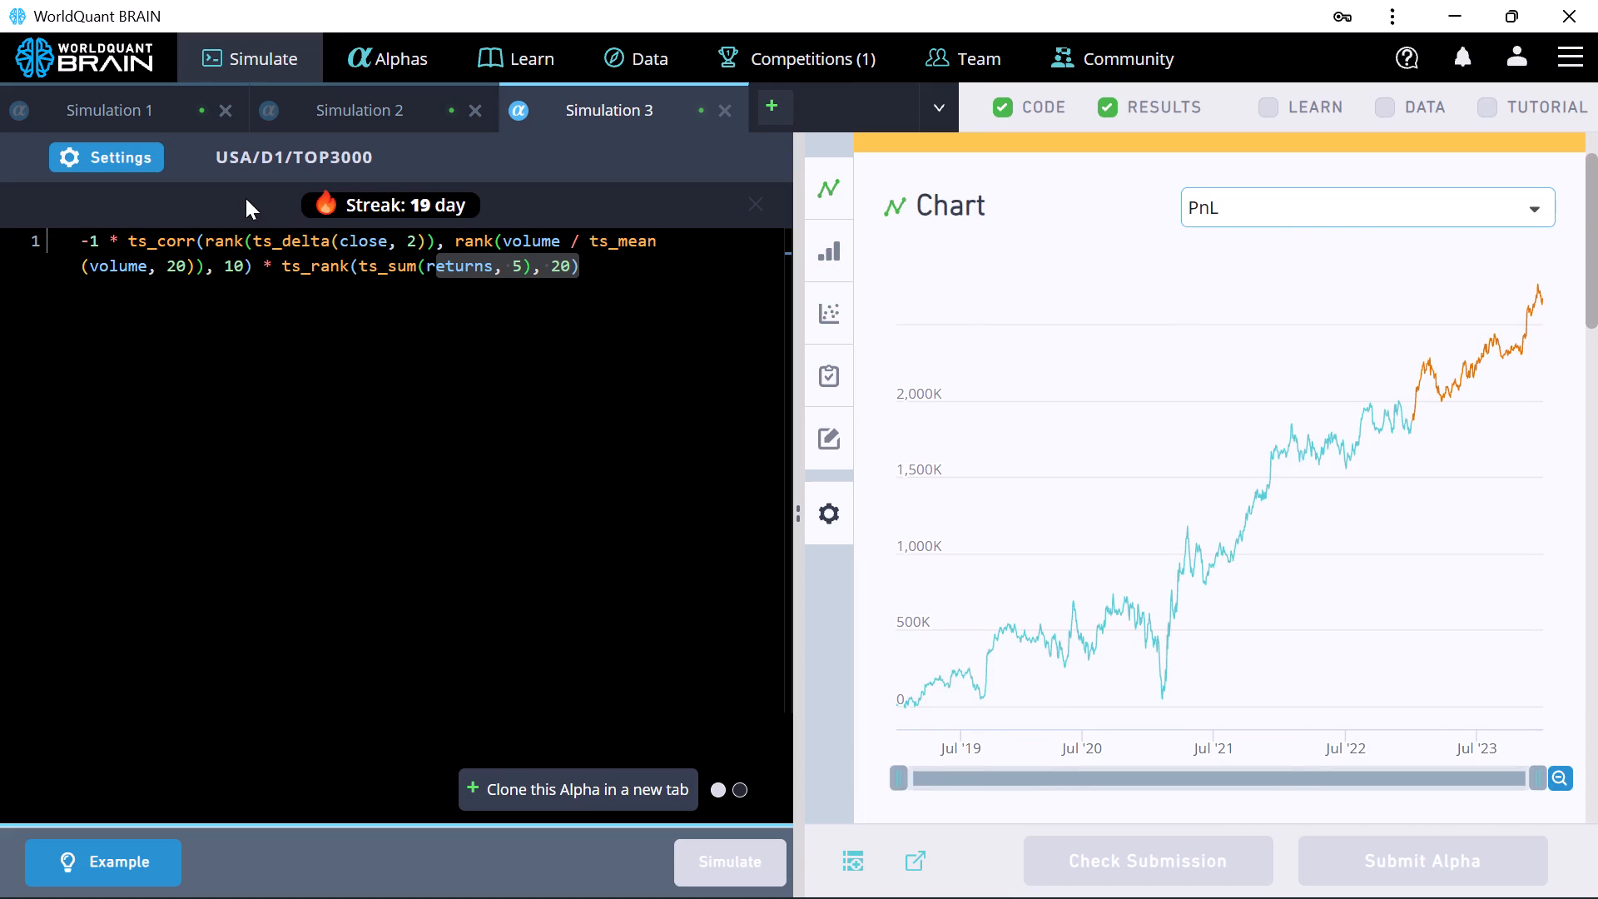
# Lower the decay to about 98 in the Simulation 3 settings, apply the change, and simulate the alpha again.
pyautogui.click(145, 157)
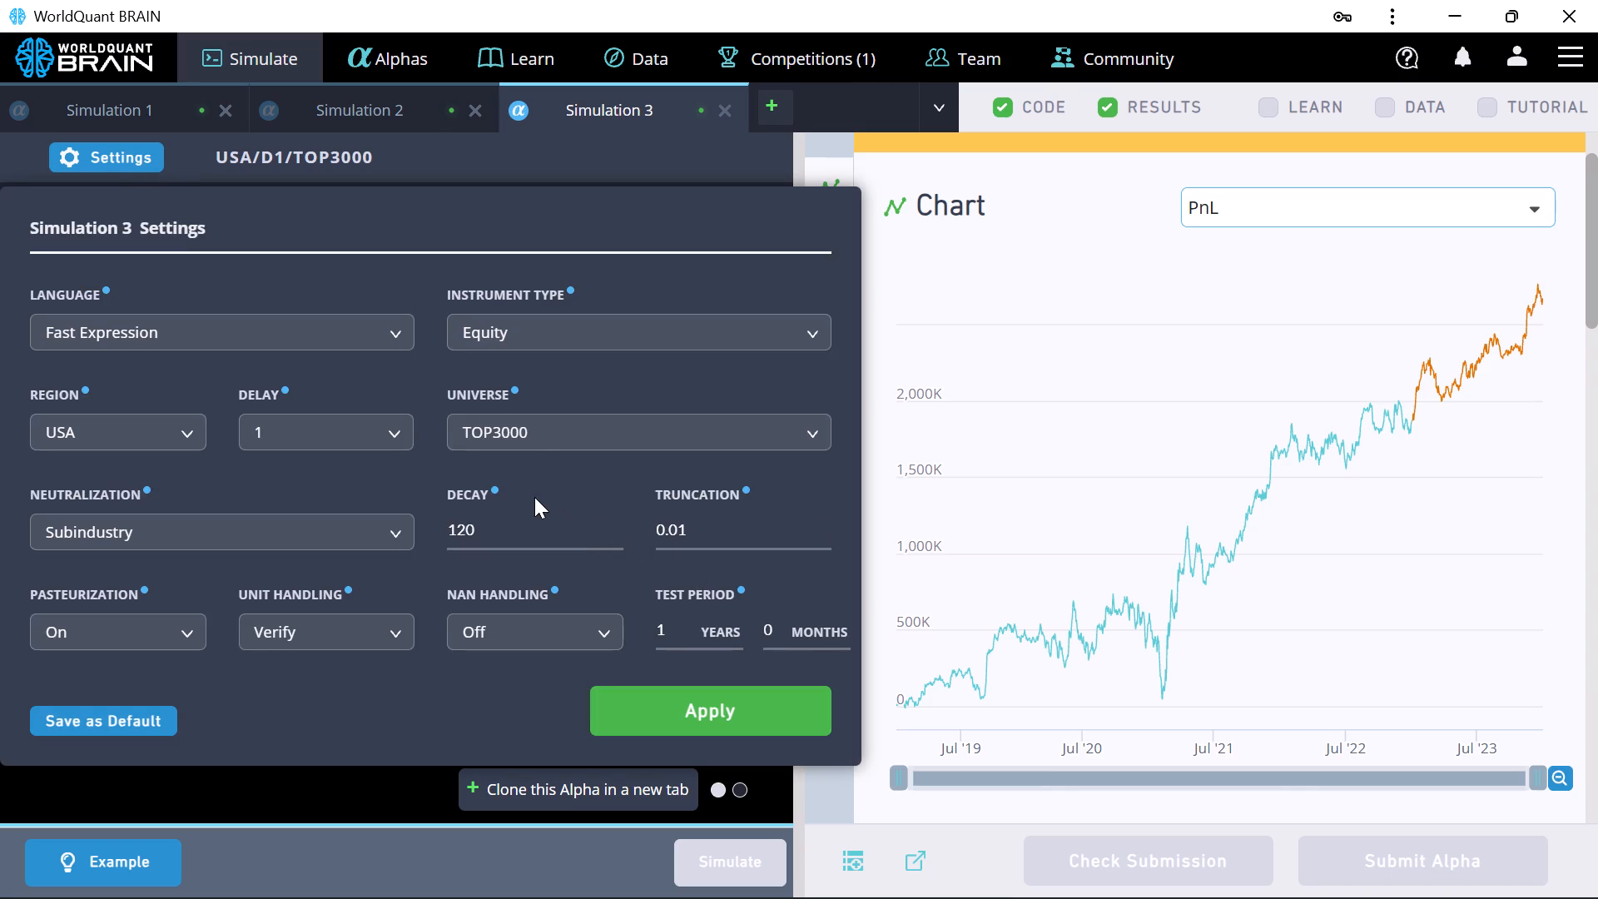
pyautogui.click(613, 532)
pyautogui.tripleClick(613, 532)
pyautogui.tripleClick(613, 532)
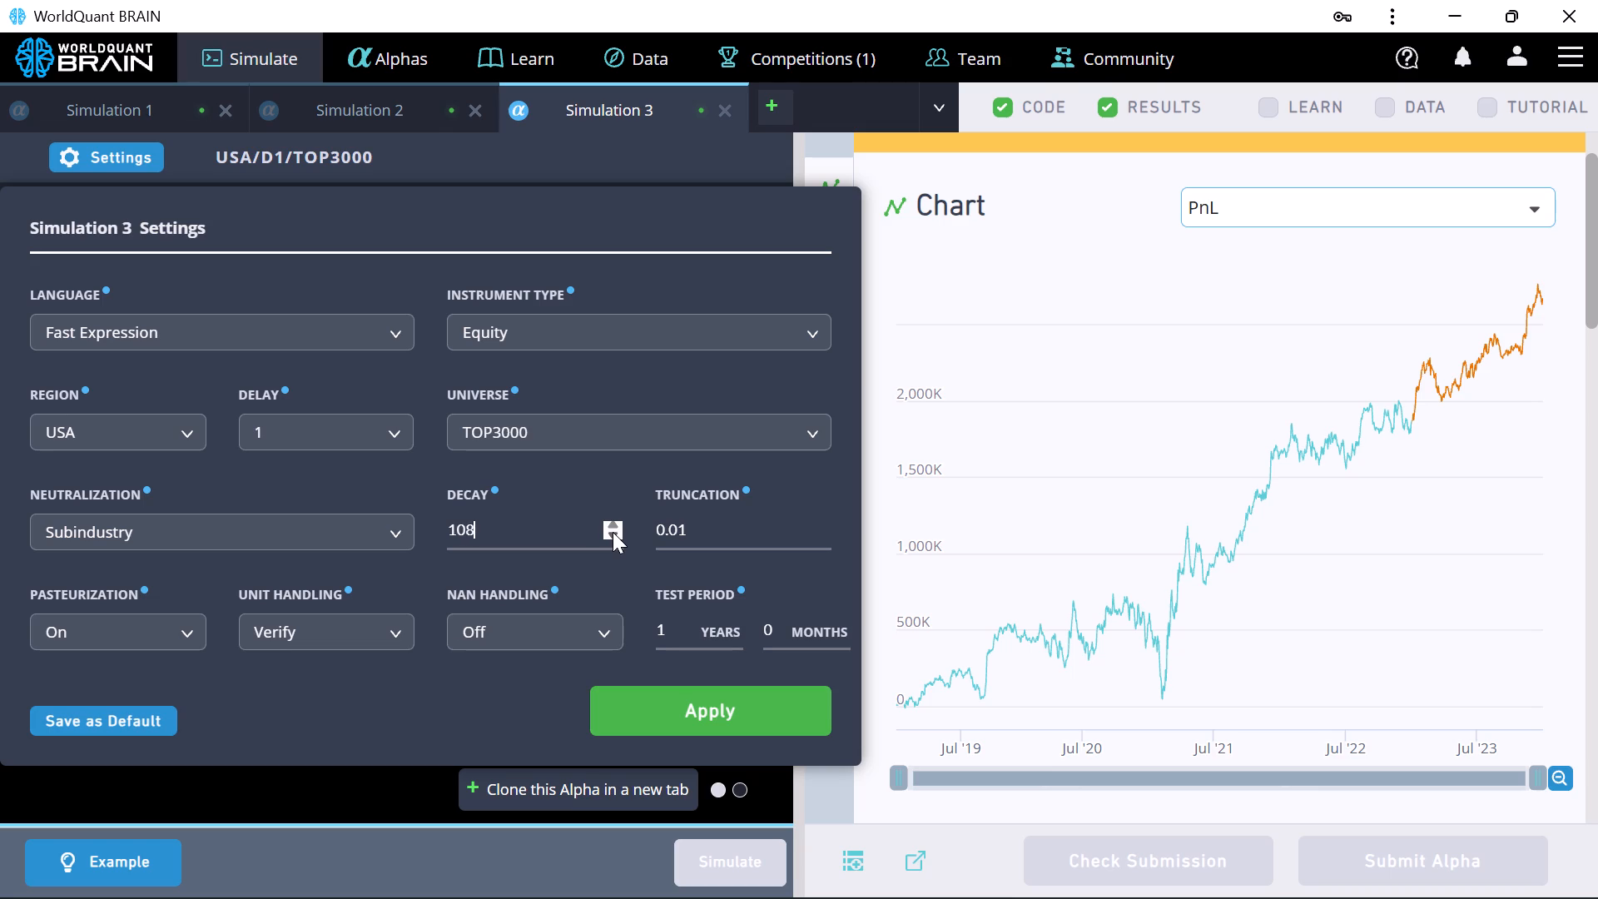
pyautogui.tripleClick(613, 532)
pyautogui.tripleClick(613, 532)
pyautogui.tripleClick(613, 532)
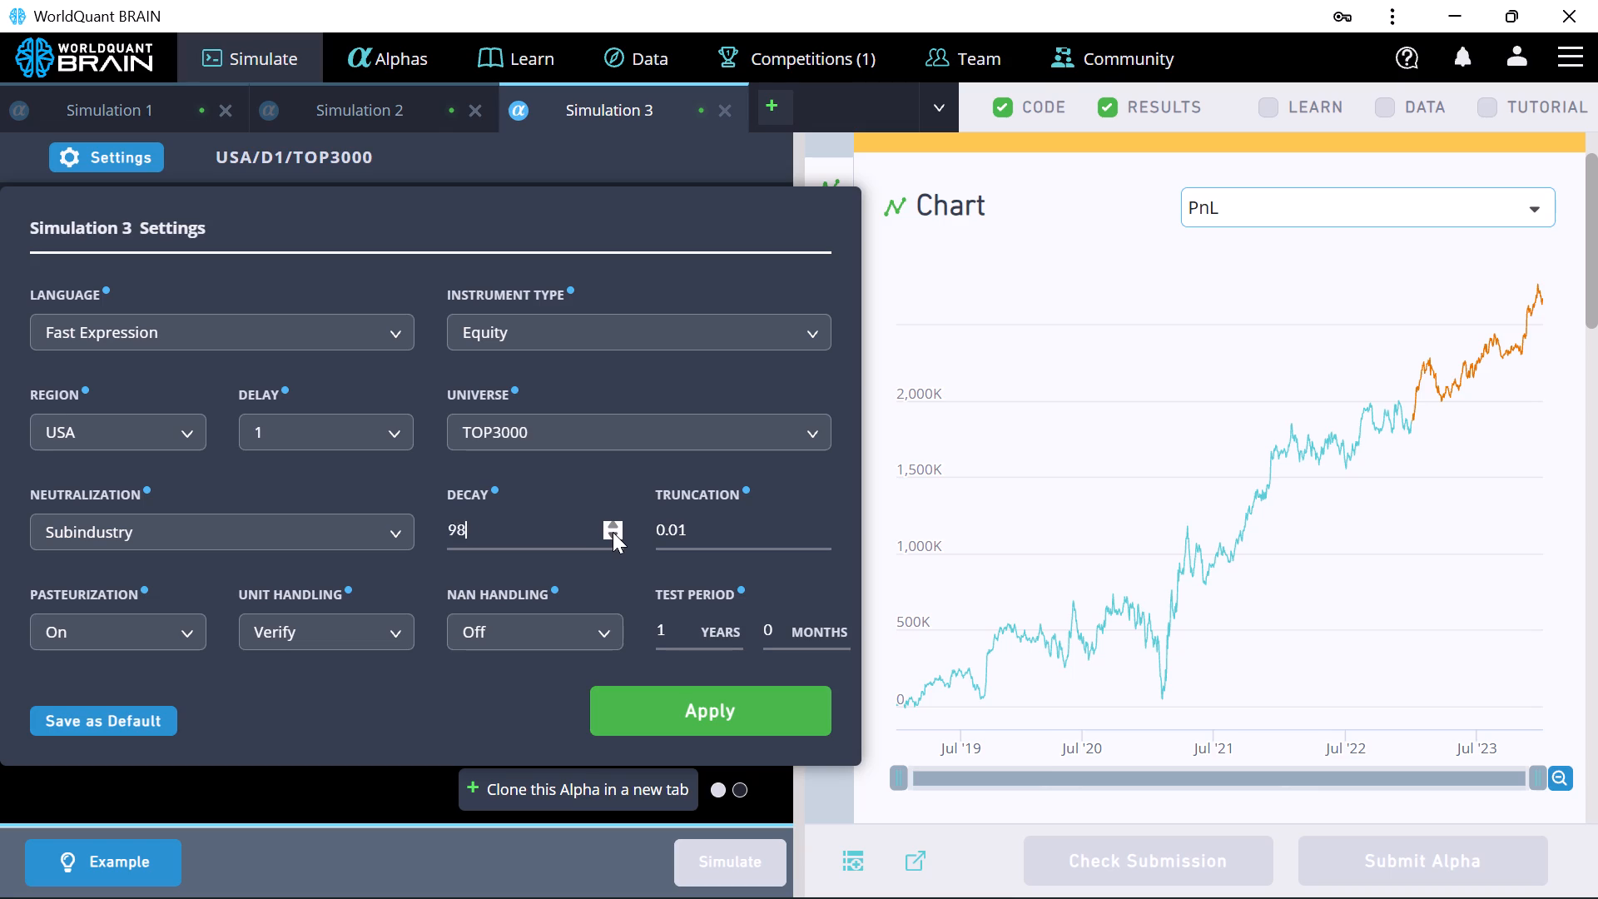
pyautogui.click(613, 532)
pyautogui.click(753, 720)
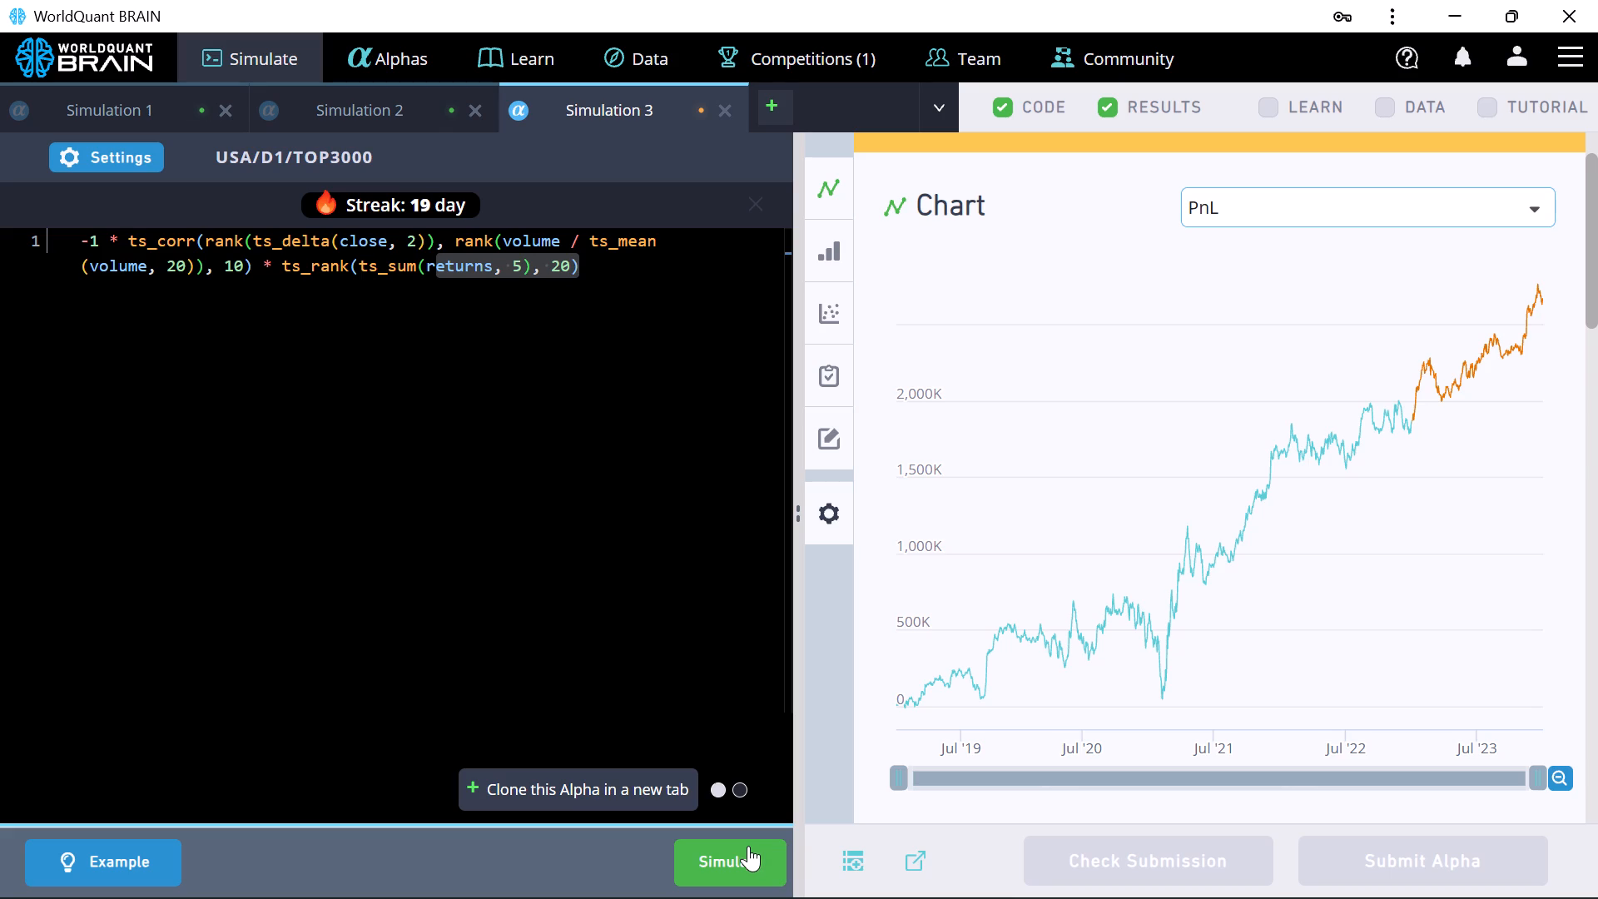
pyautogui.click(748, 846)
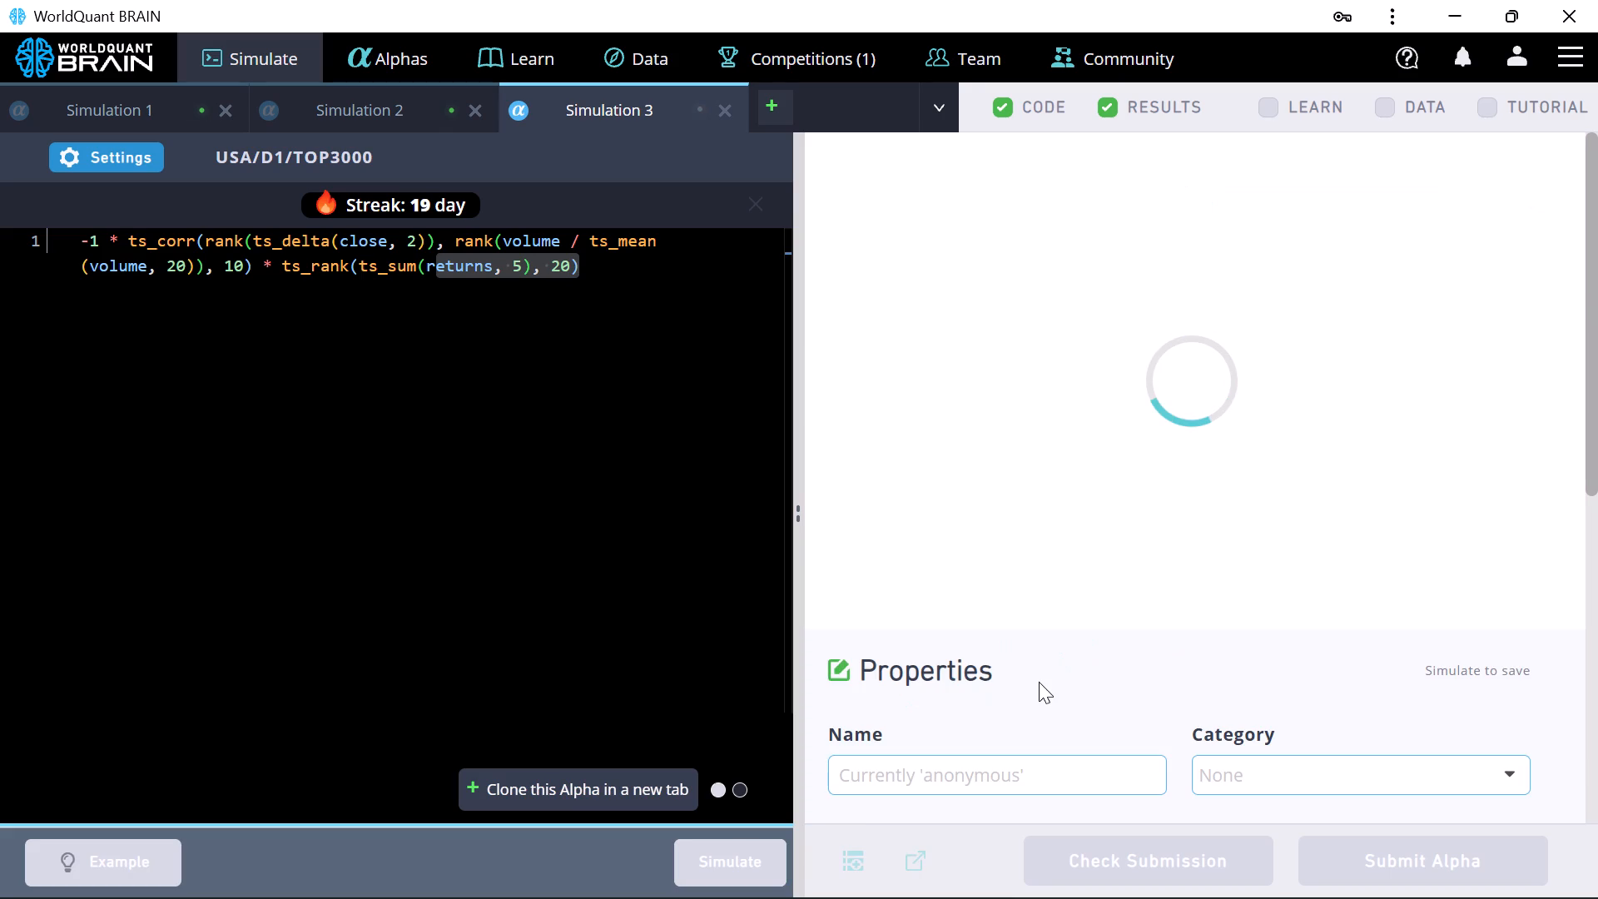
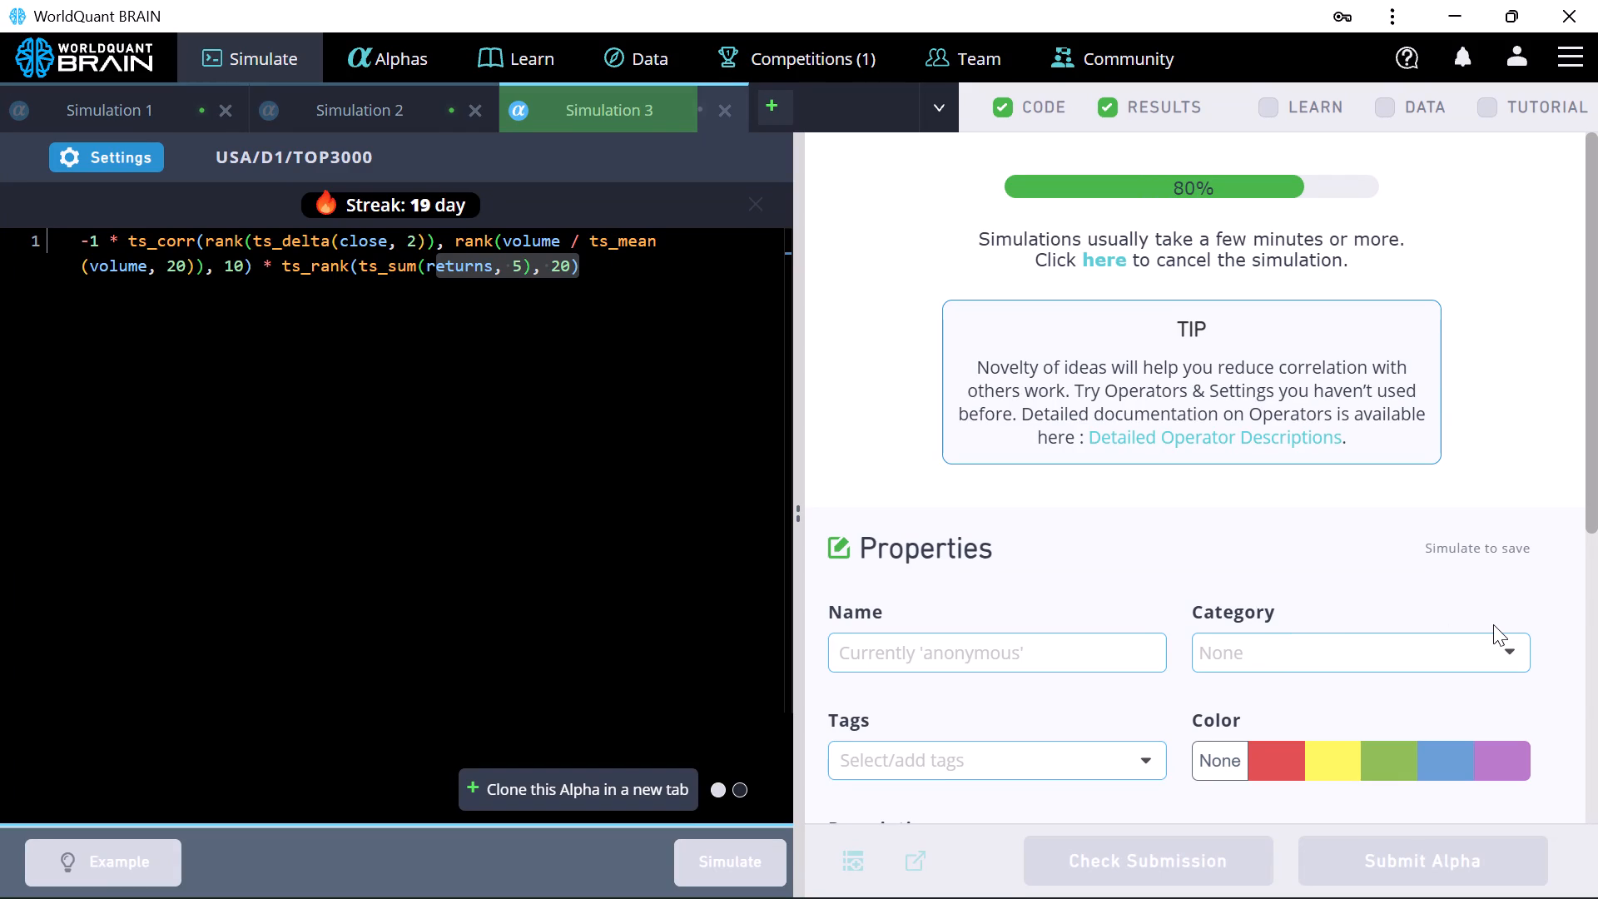
# Show the test period for the finished simulation and expand the failed checks under IS Testing Status.
pyautogui.scroll(-2, 1493, 624)
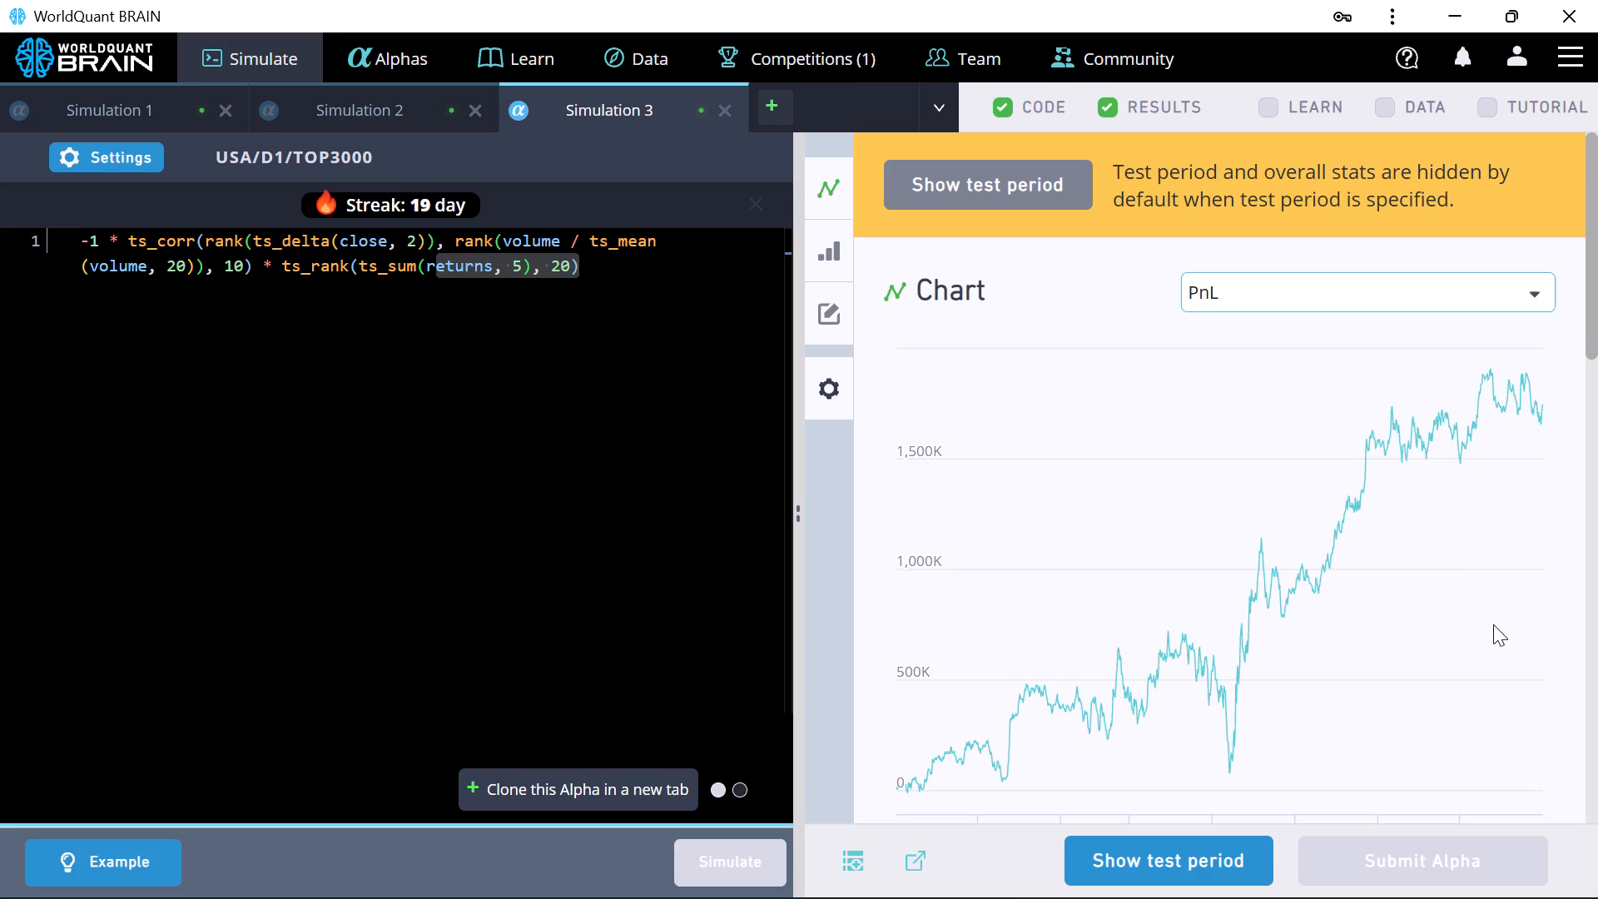
pyautogui.click(1228, 860)
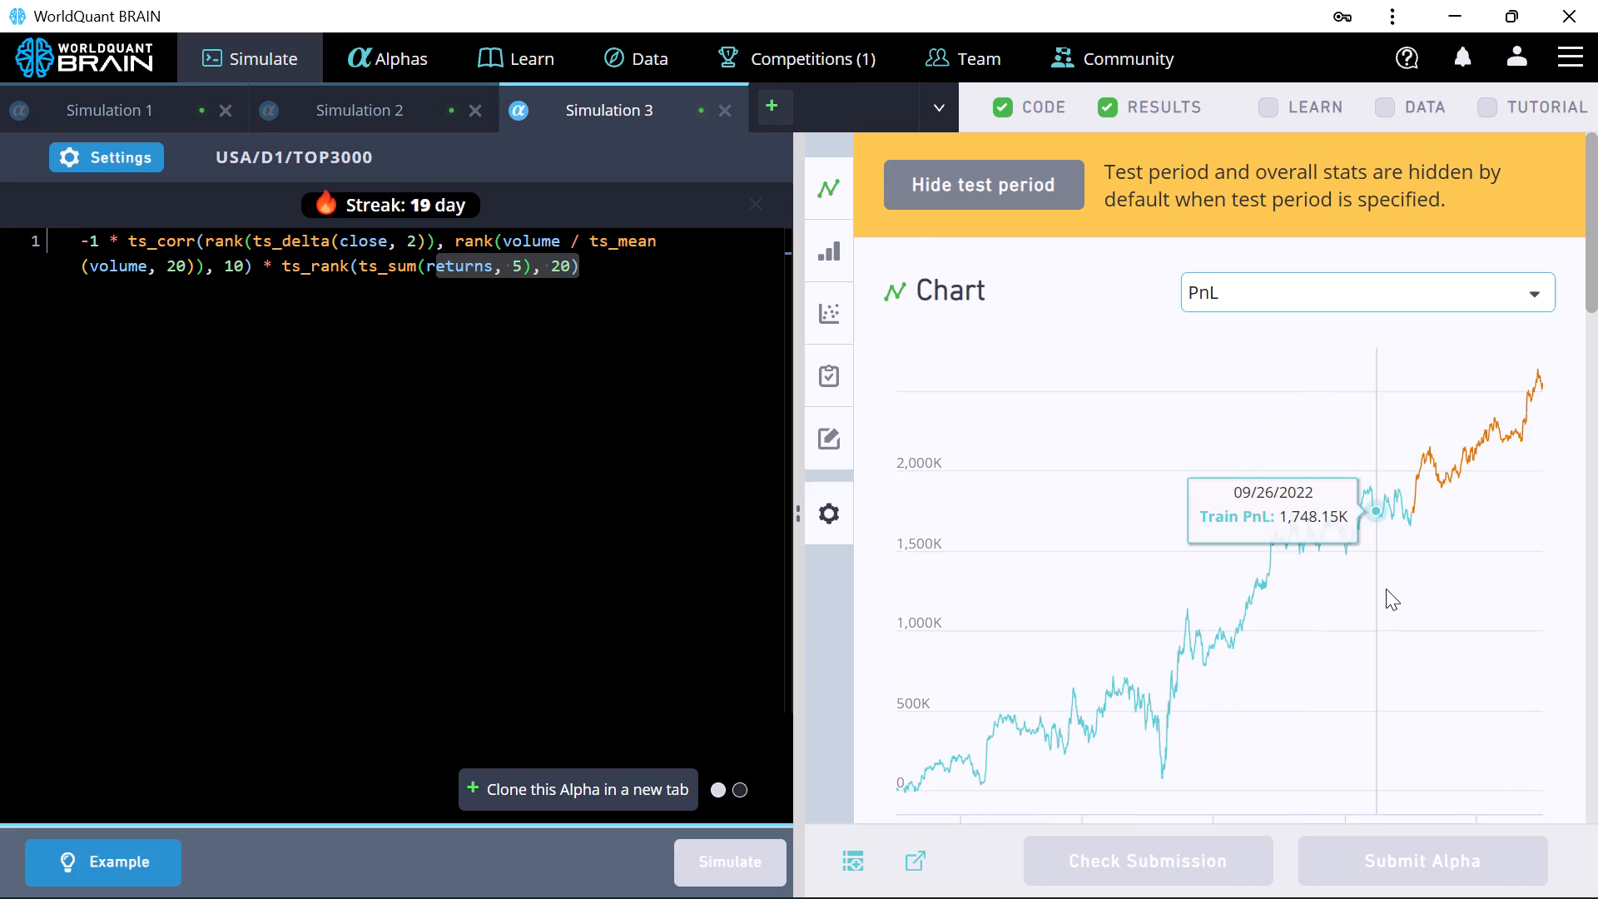
pyautogui.scroll(-5, 1386, 589)
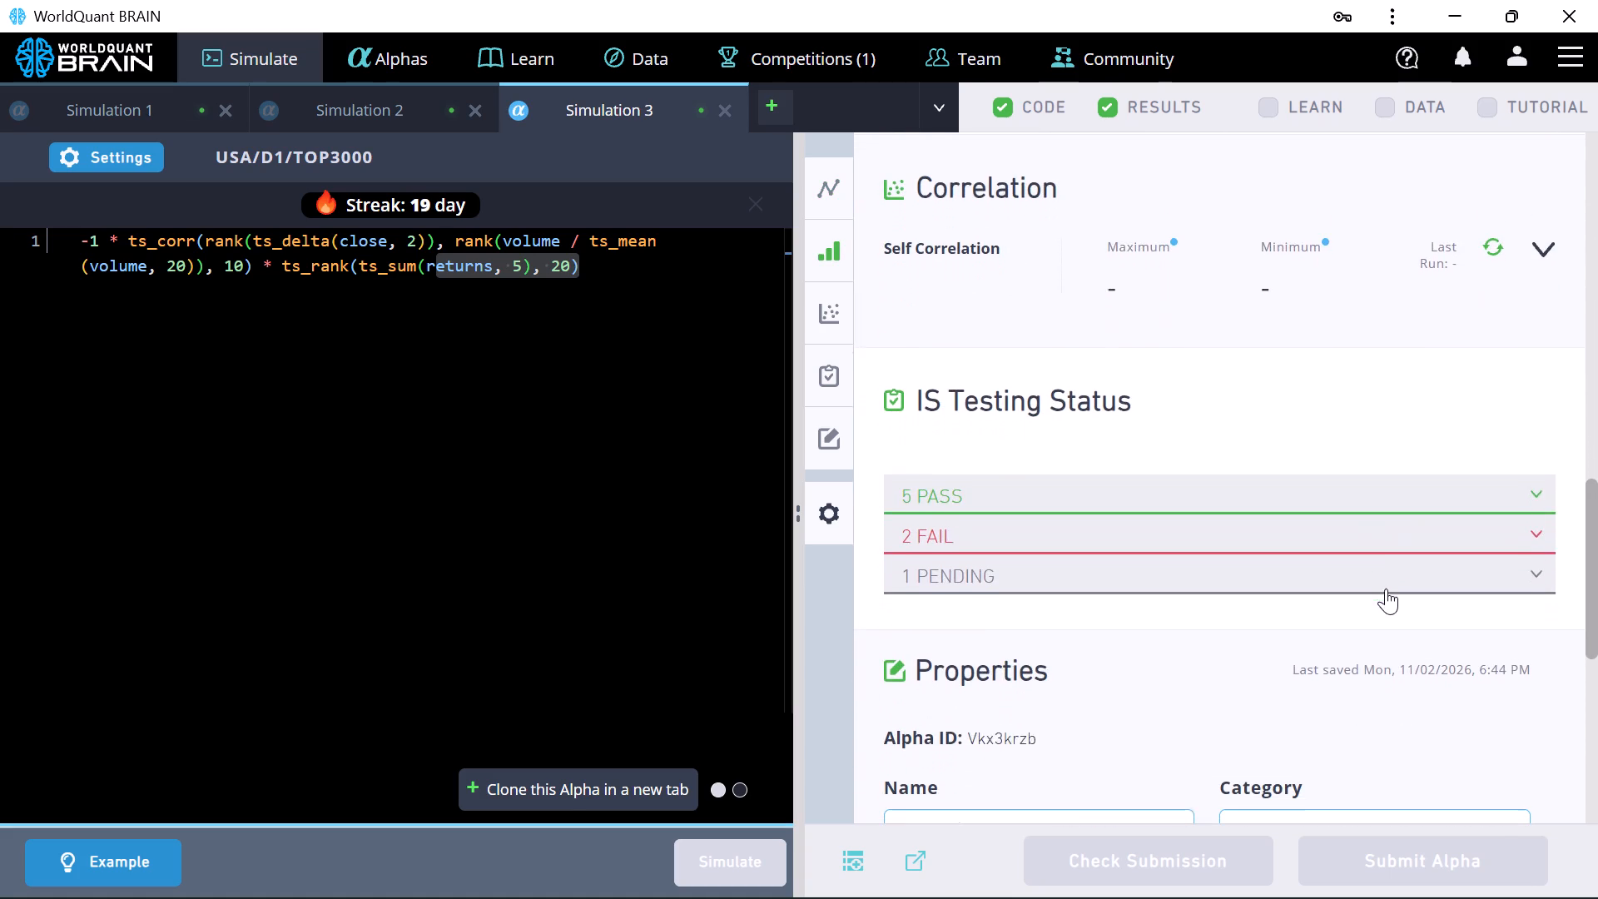
pyautogui.click(1540, 517)
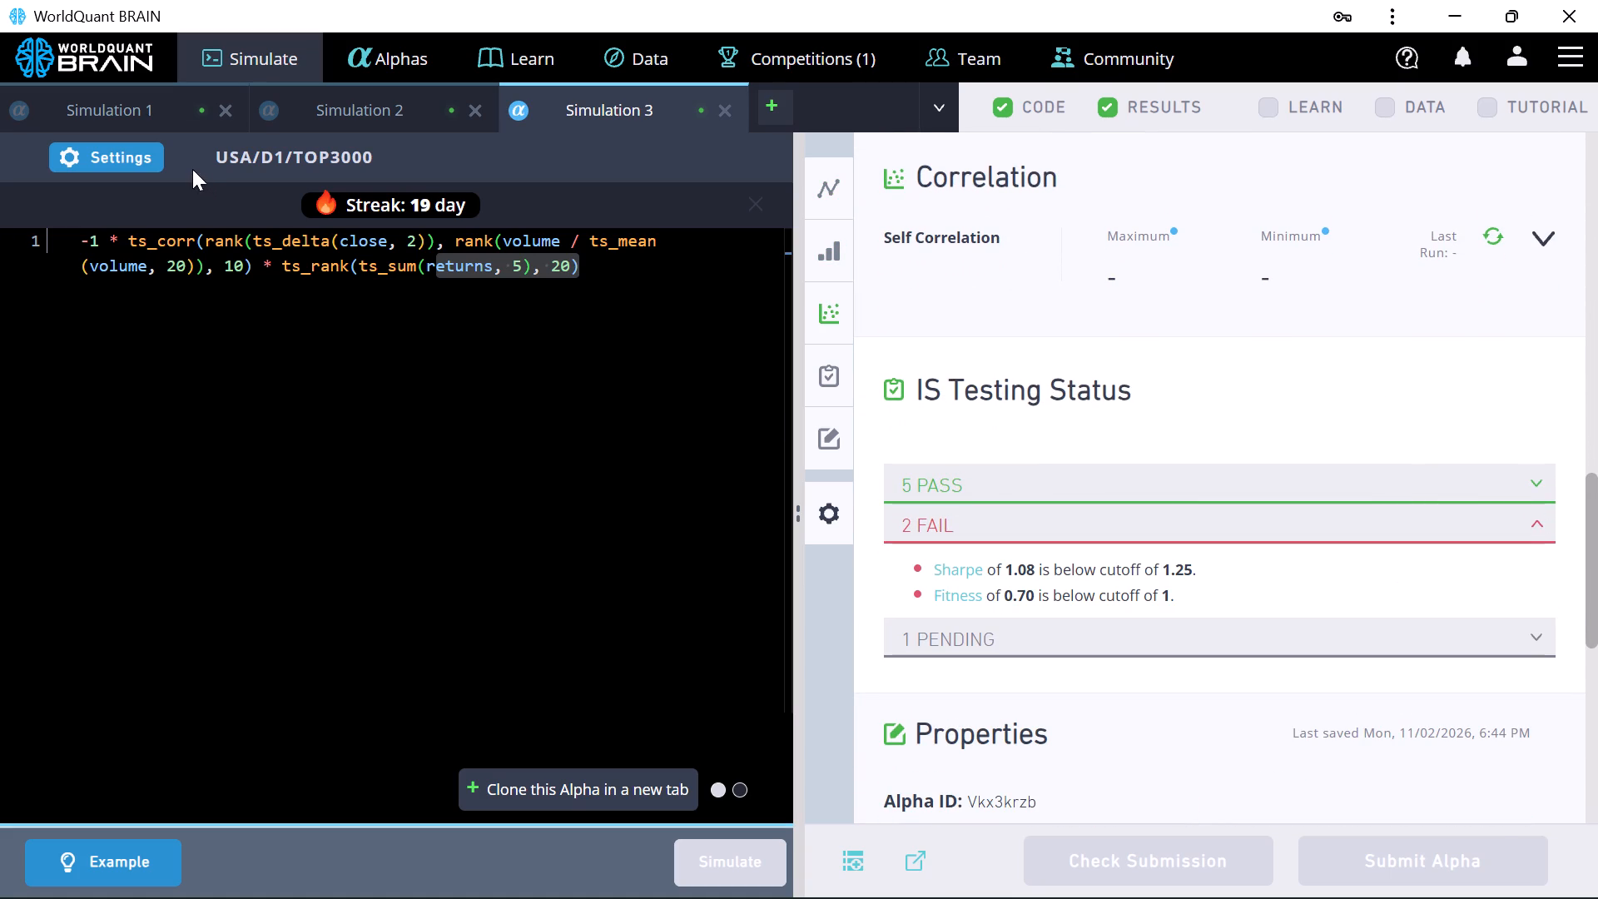
# Set the truncation to 0.02 in the Simulation 3 settings, apply the change, and simulate the alpha again.
pyautogui.click(159, 153)
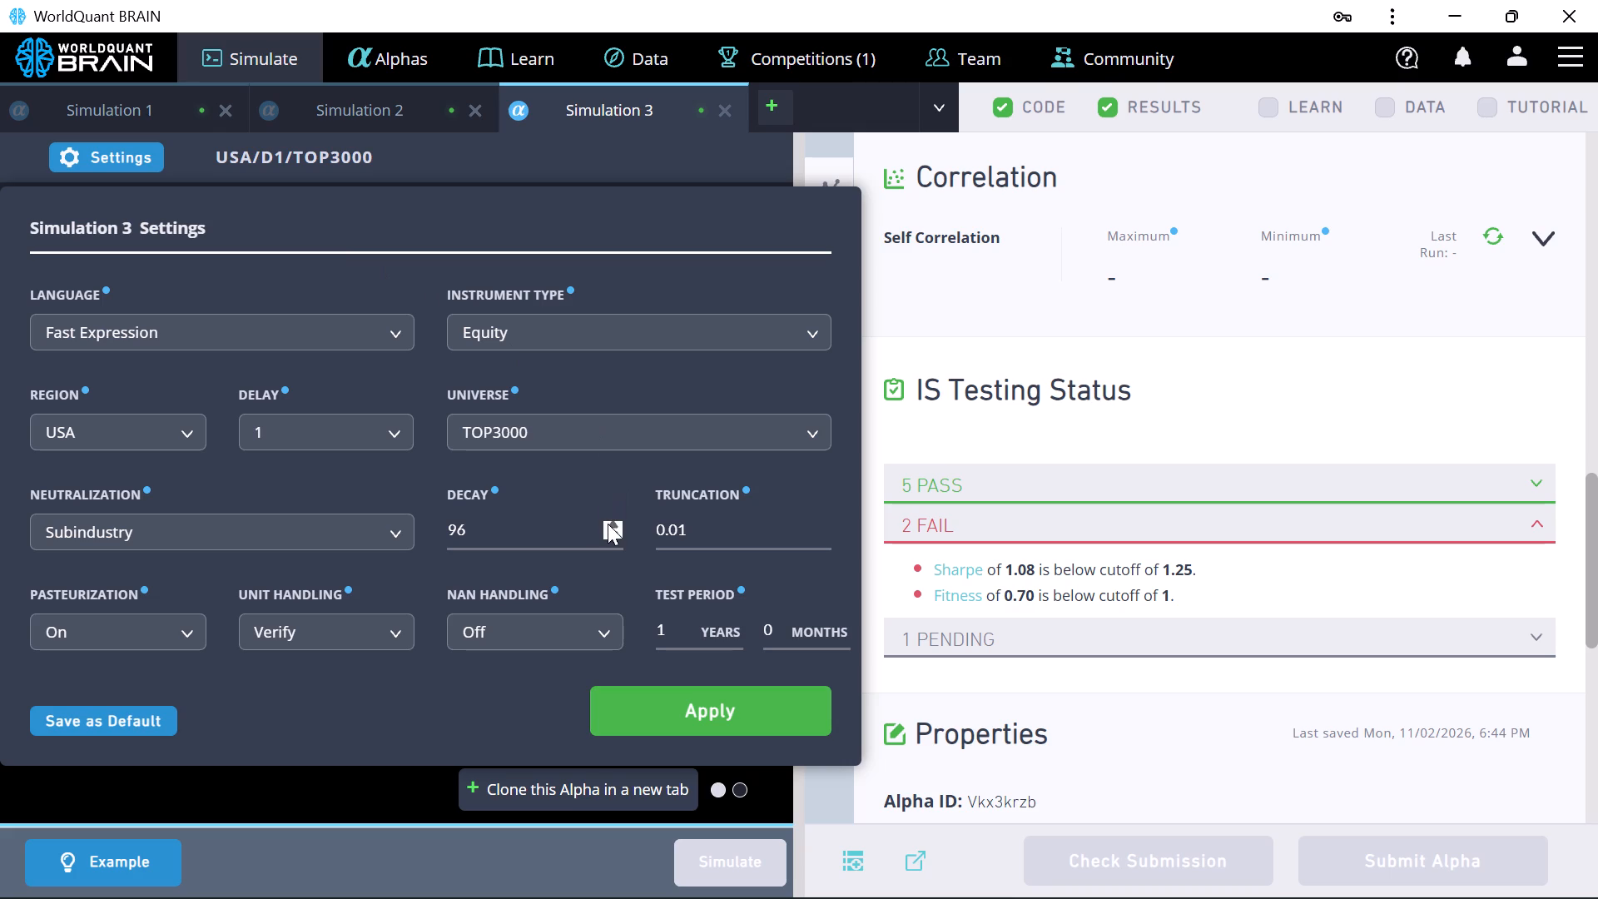
pyautogui.click(818, 524)
pyautogui.click(673, 721)
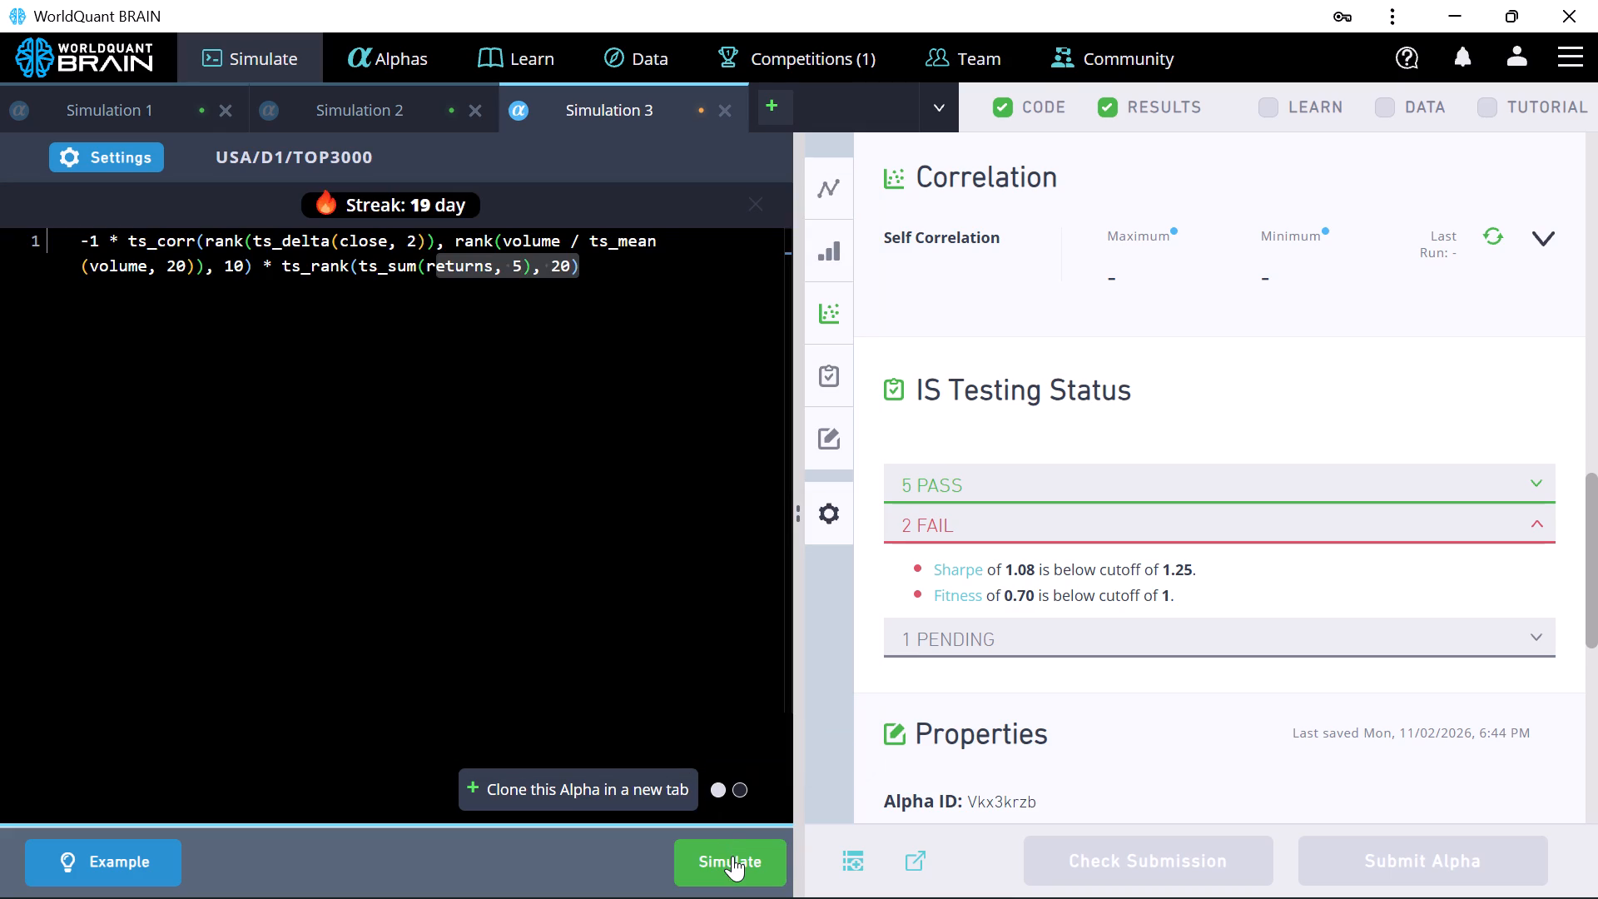
pyautogui.click(732, 856)
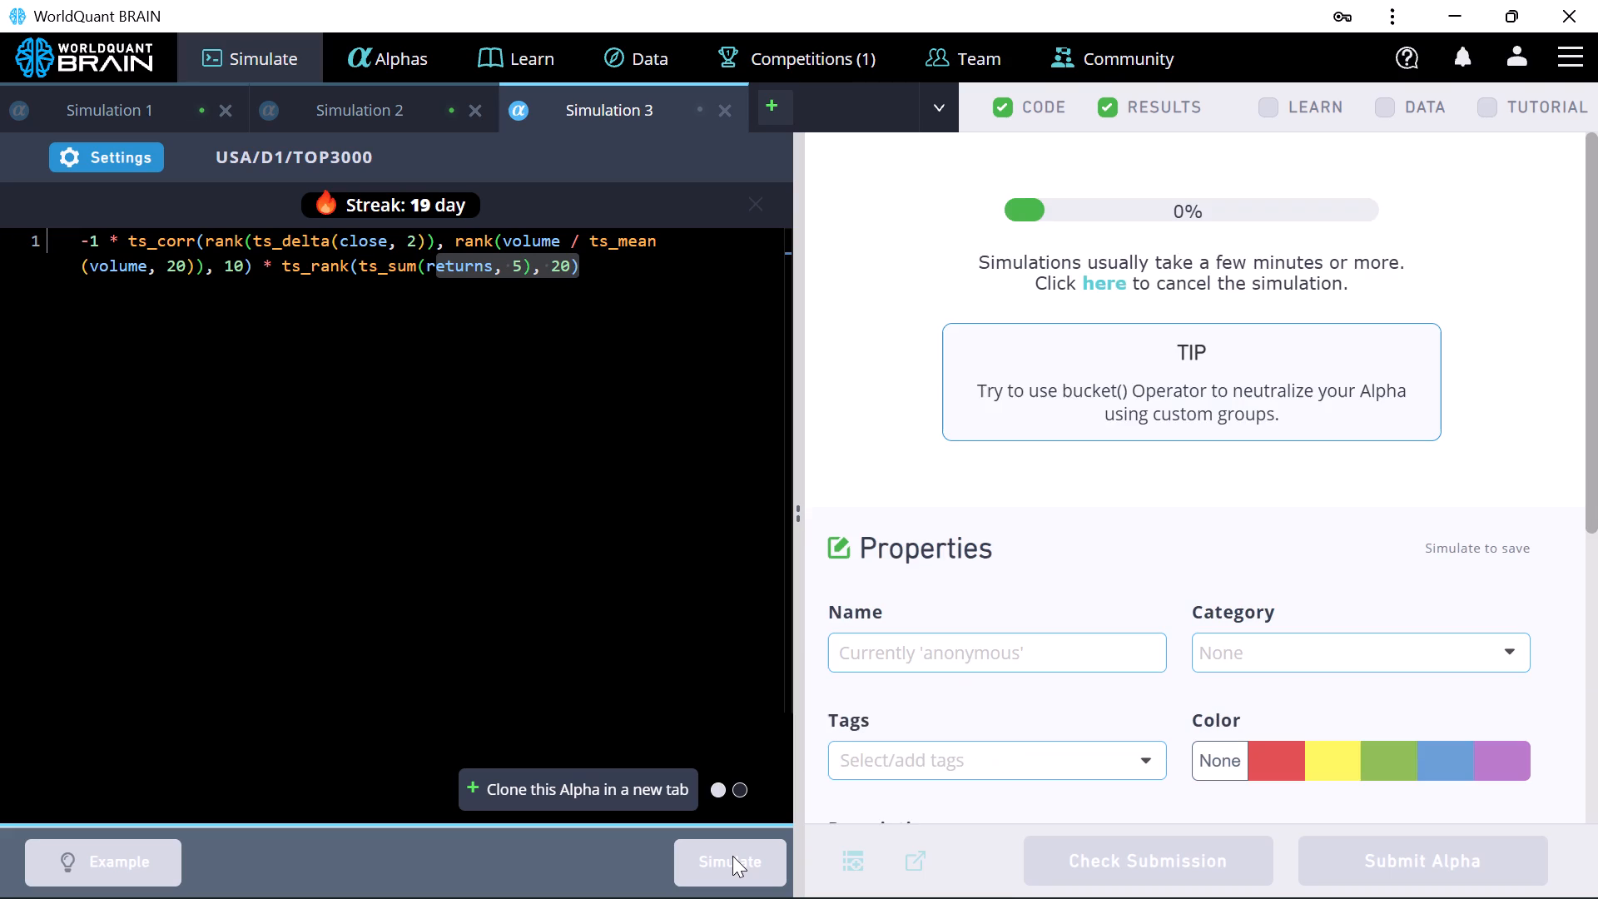
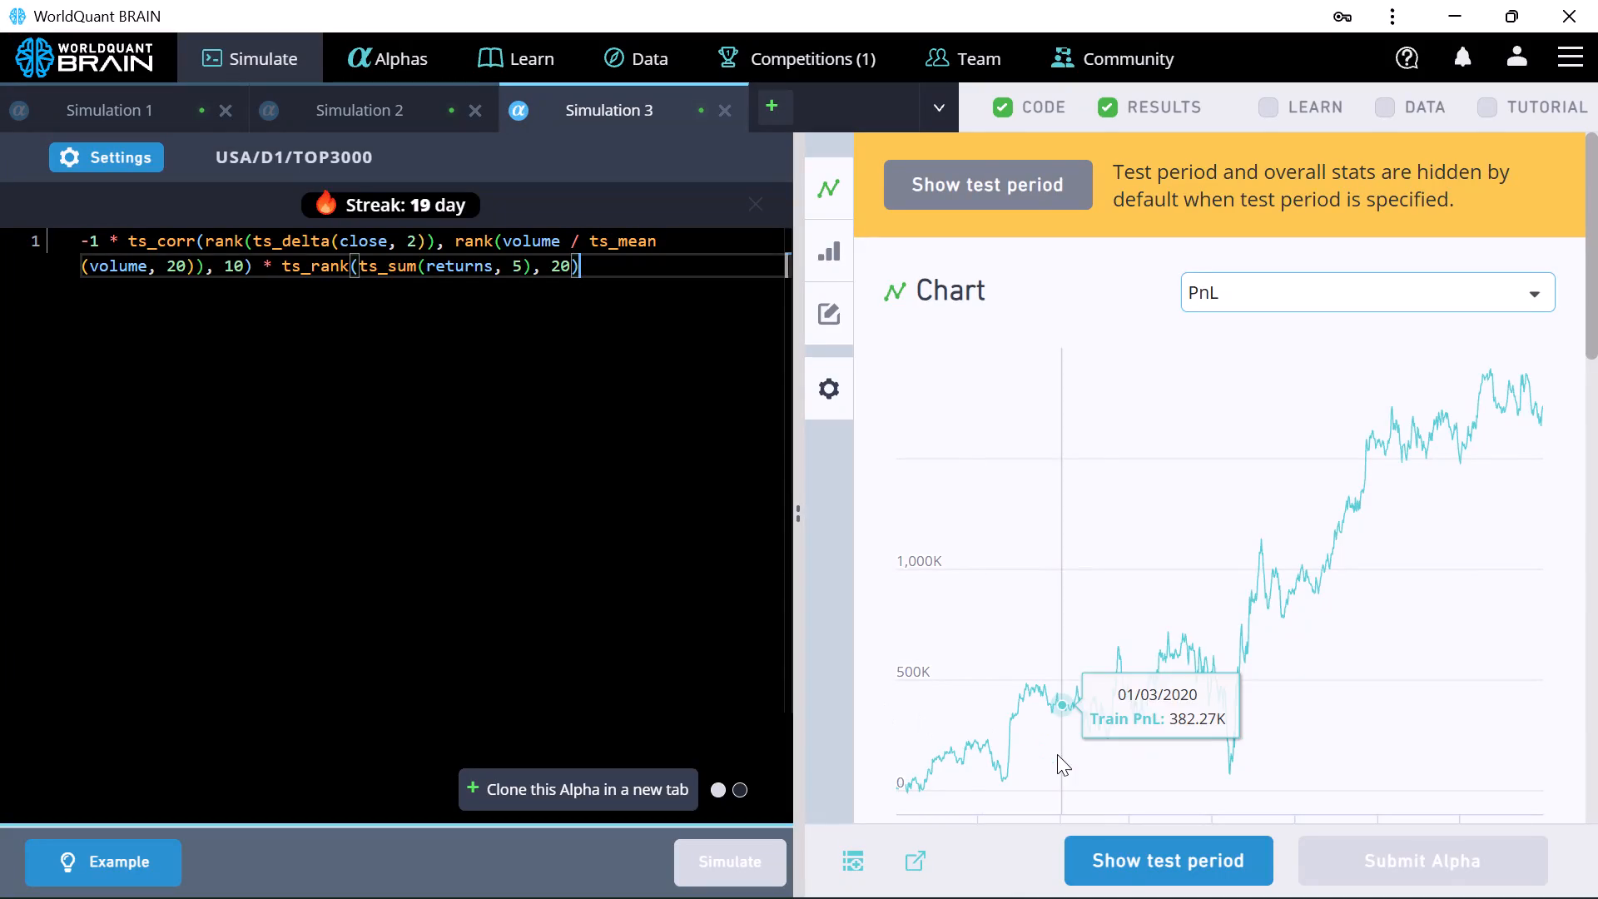
# Show the test period for the new simulation results and expand the failed checks under IS Testing Status.
pyautogui.click(1124, 863)
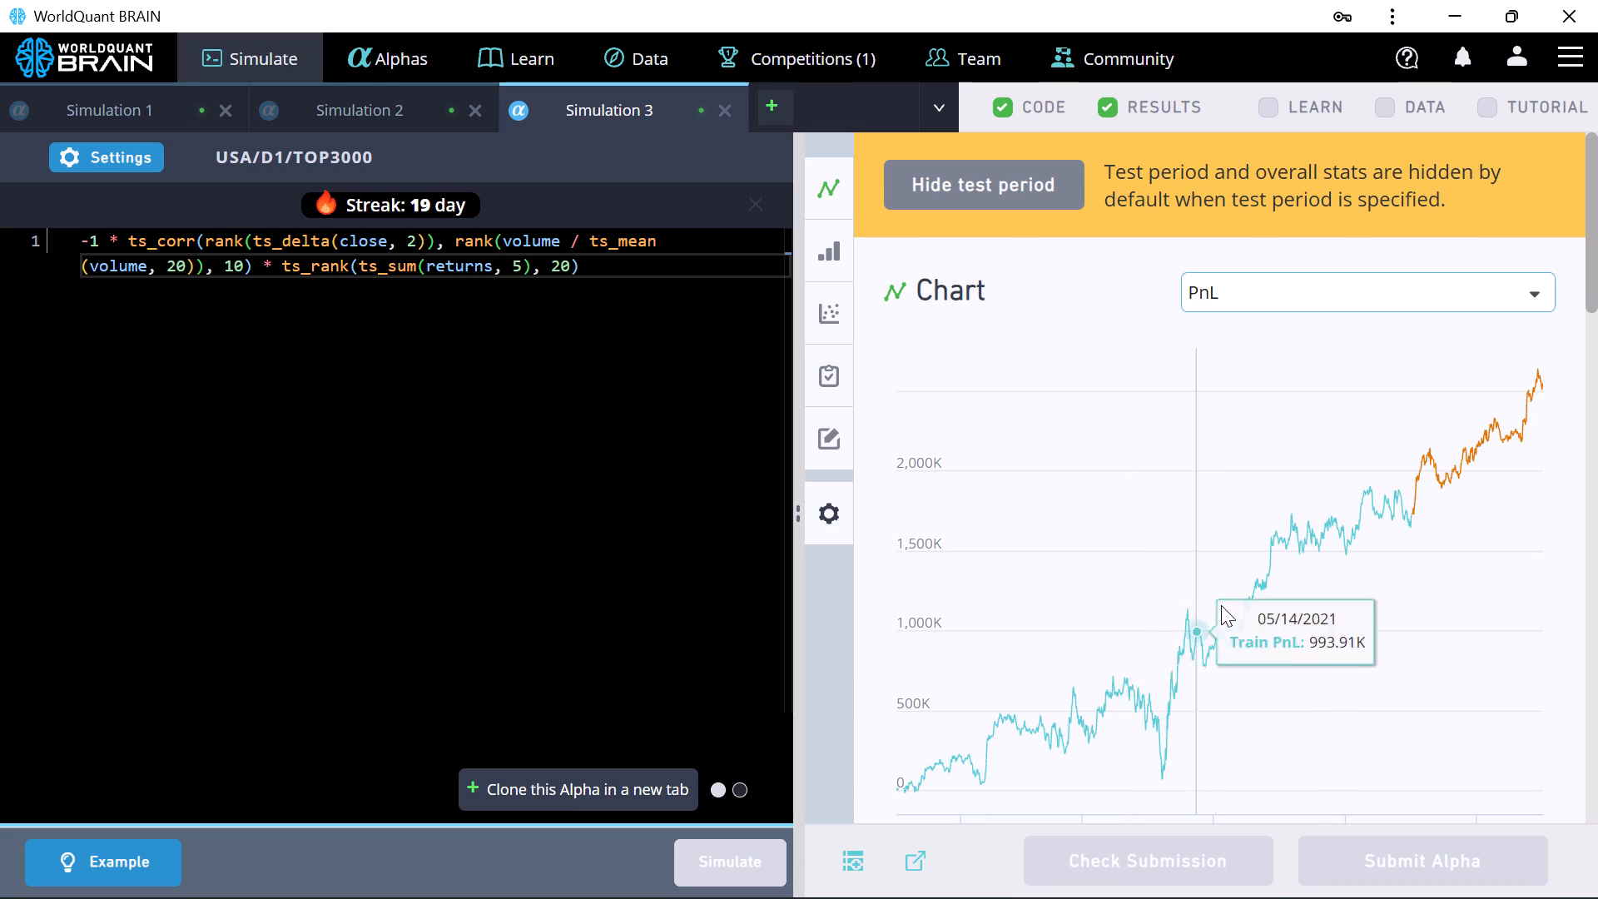
pyautogui.scroll(-4, 1222, 605)
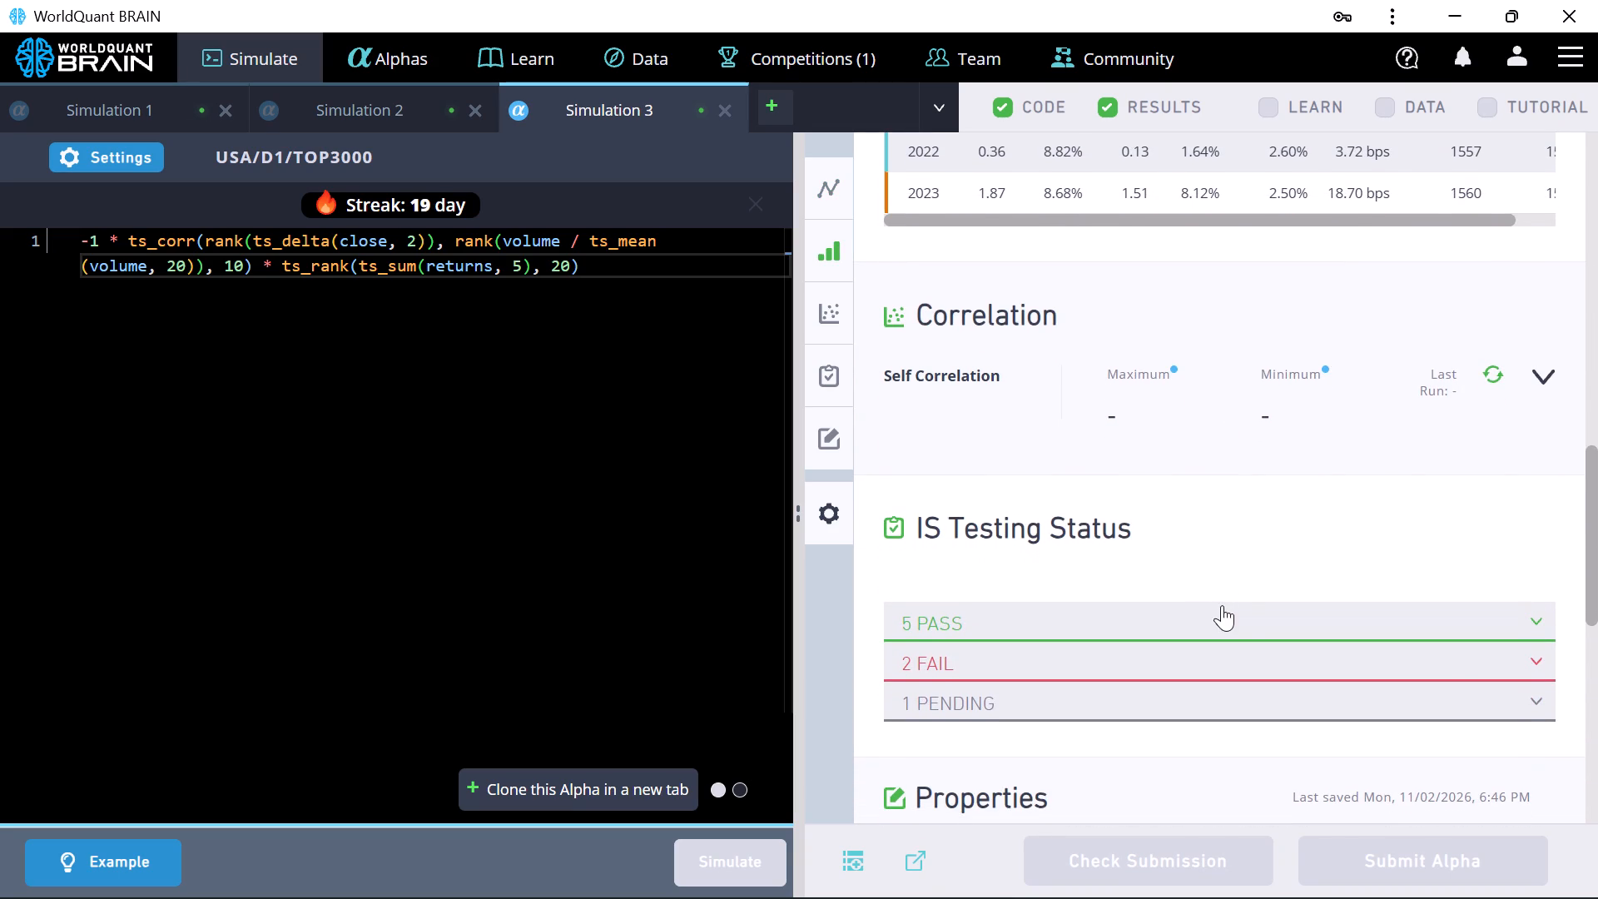
pyautogui.click(1536, 654)
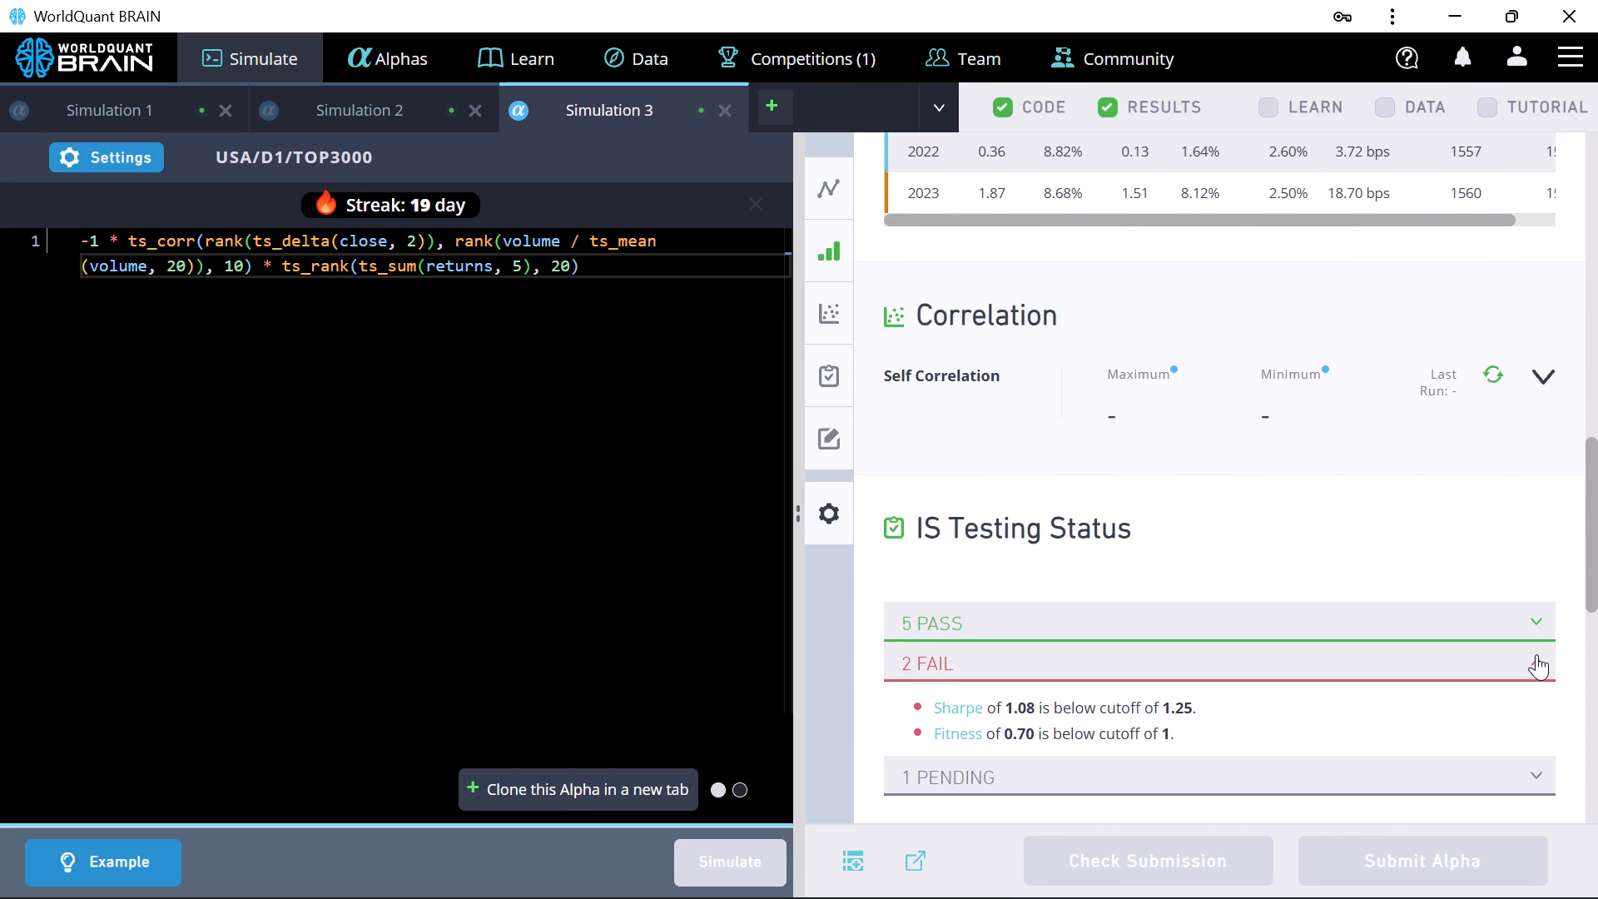
# Change the universe to TOP2000 in the Simulation 3 settings, apply the change, and simulate the alpha again.
pyautogui.click(151, 147)
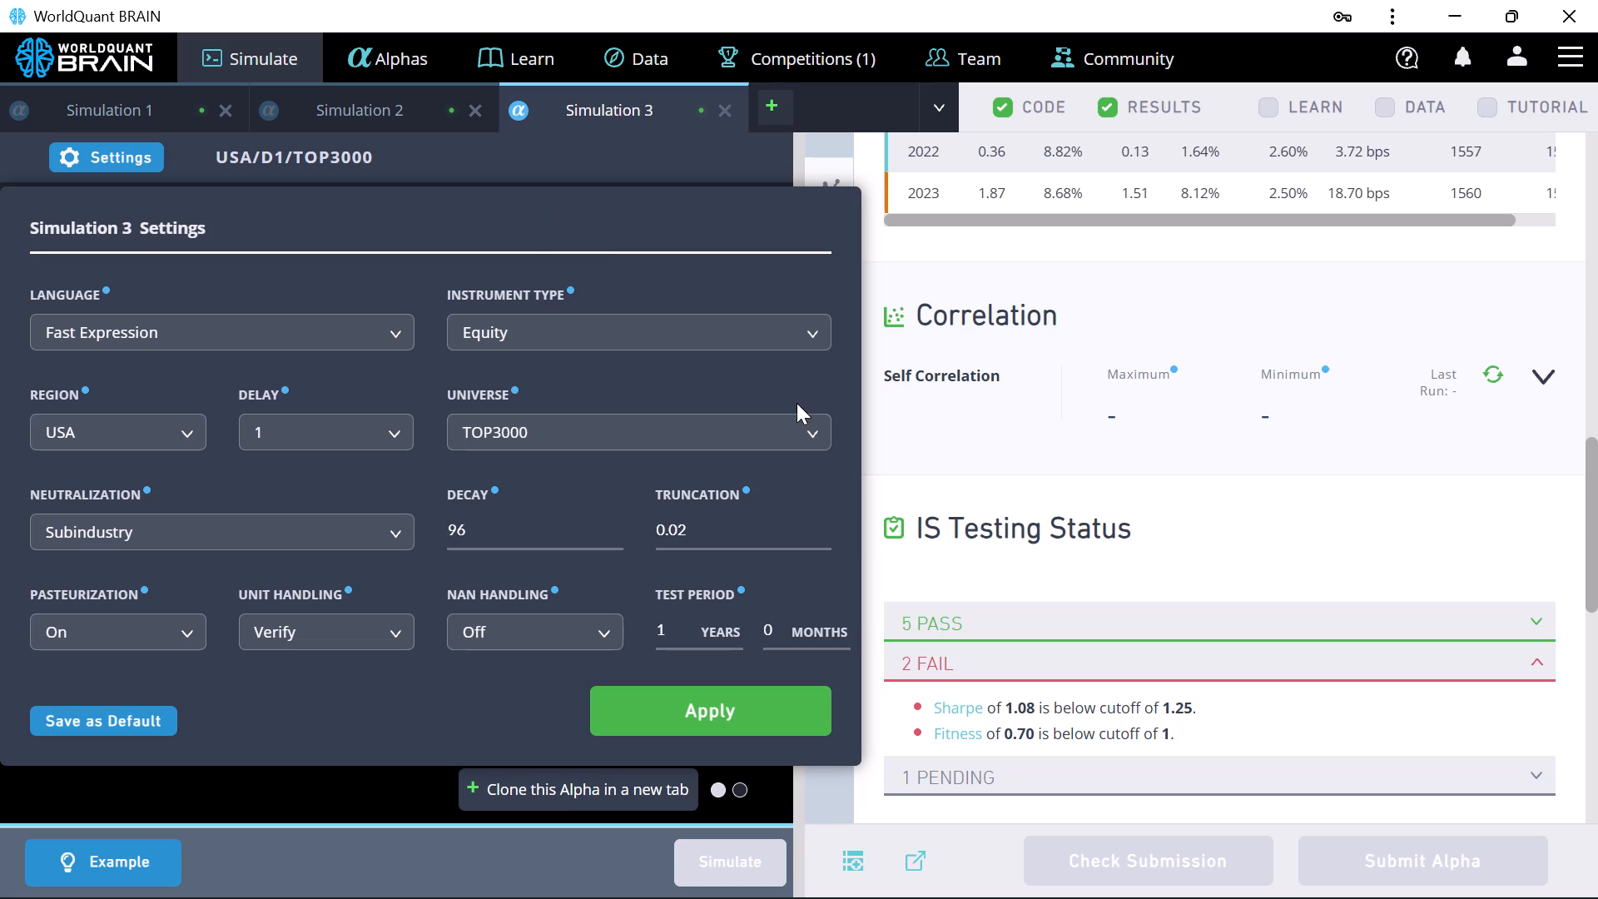
pyautogui.click(815, 428)
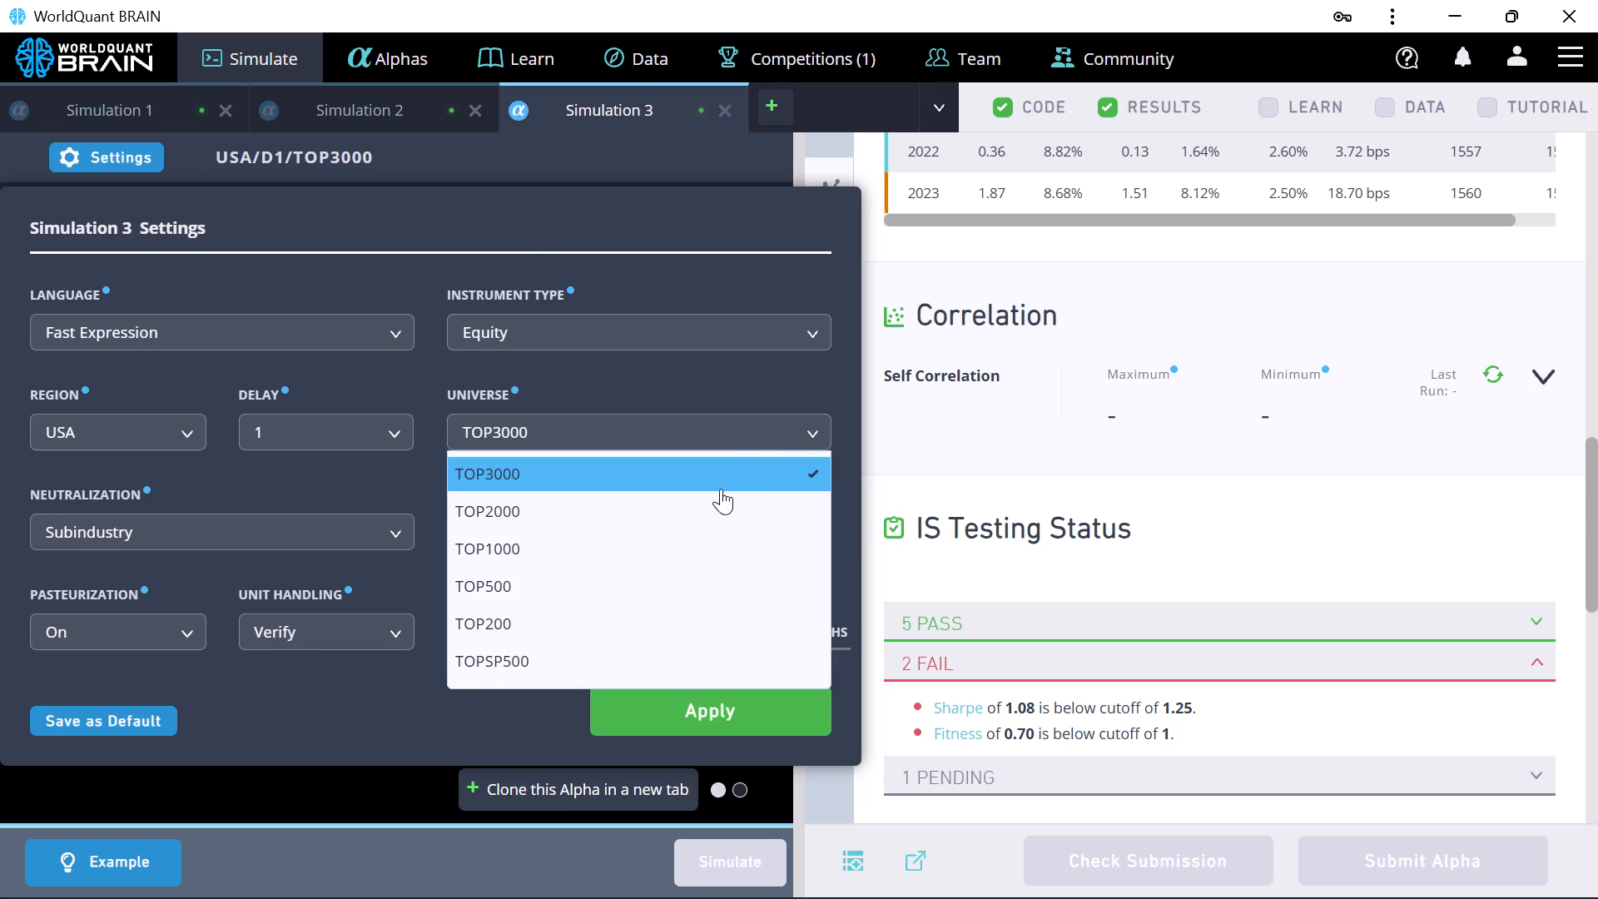
pyautogui.click(691, 514)
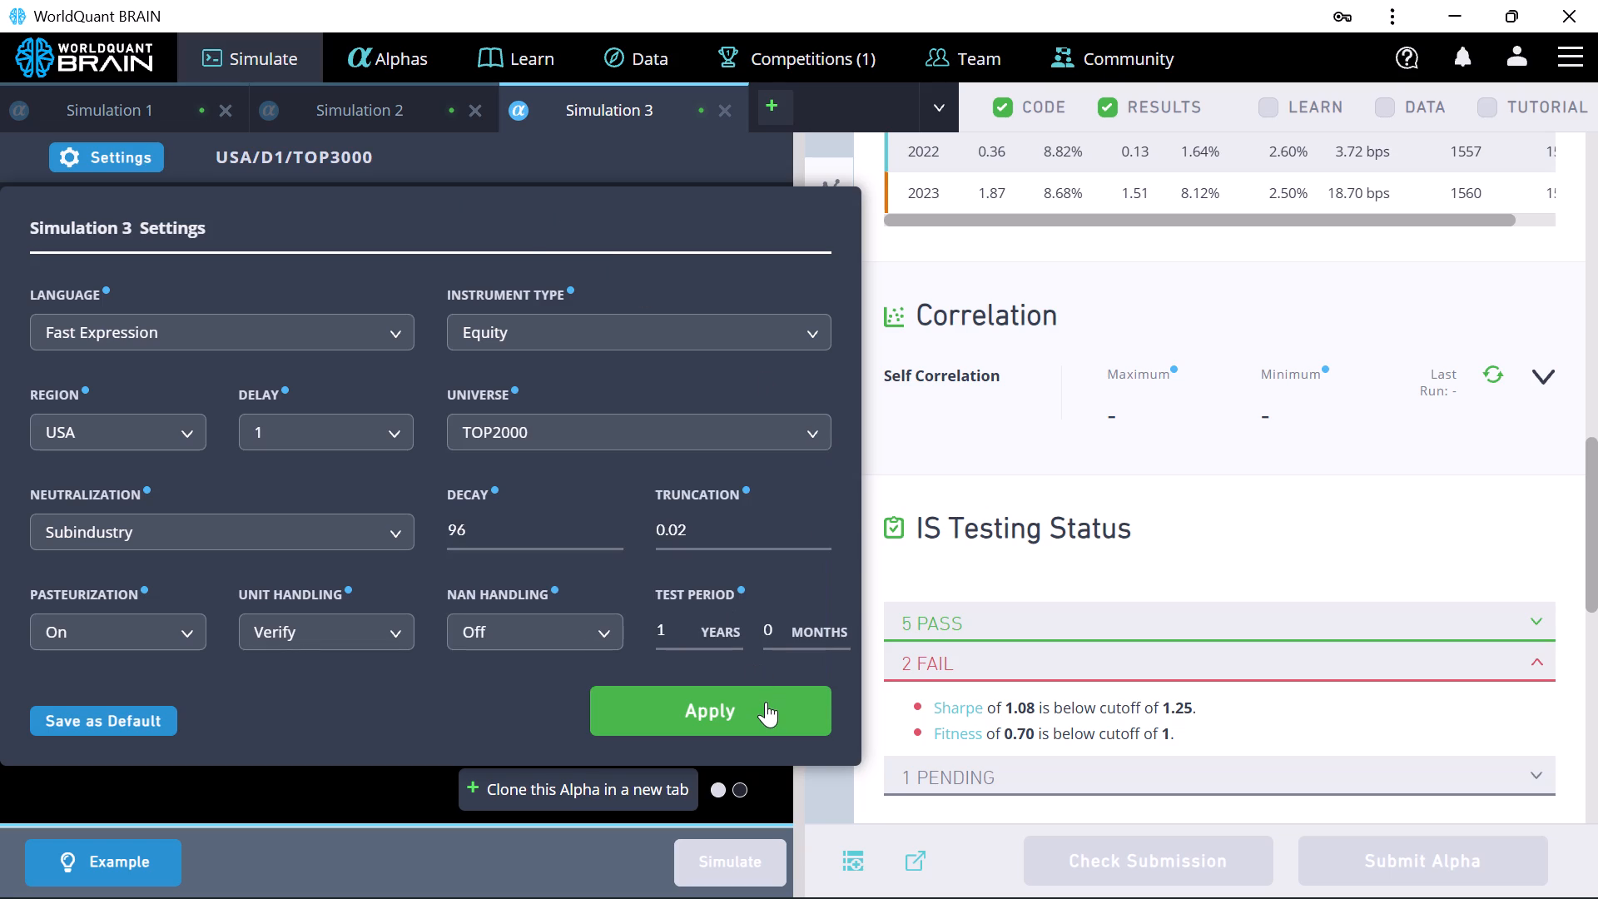
pyautogui.click(766, 702)
pyautogui.click(765, 853)
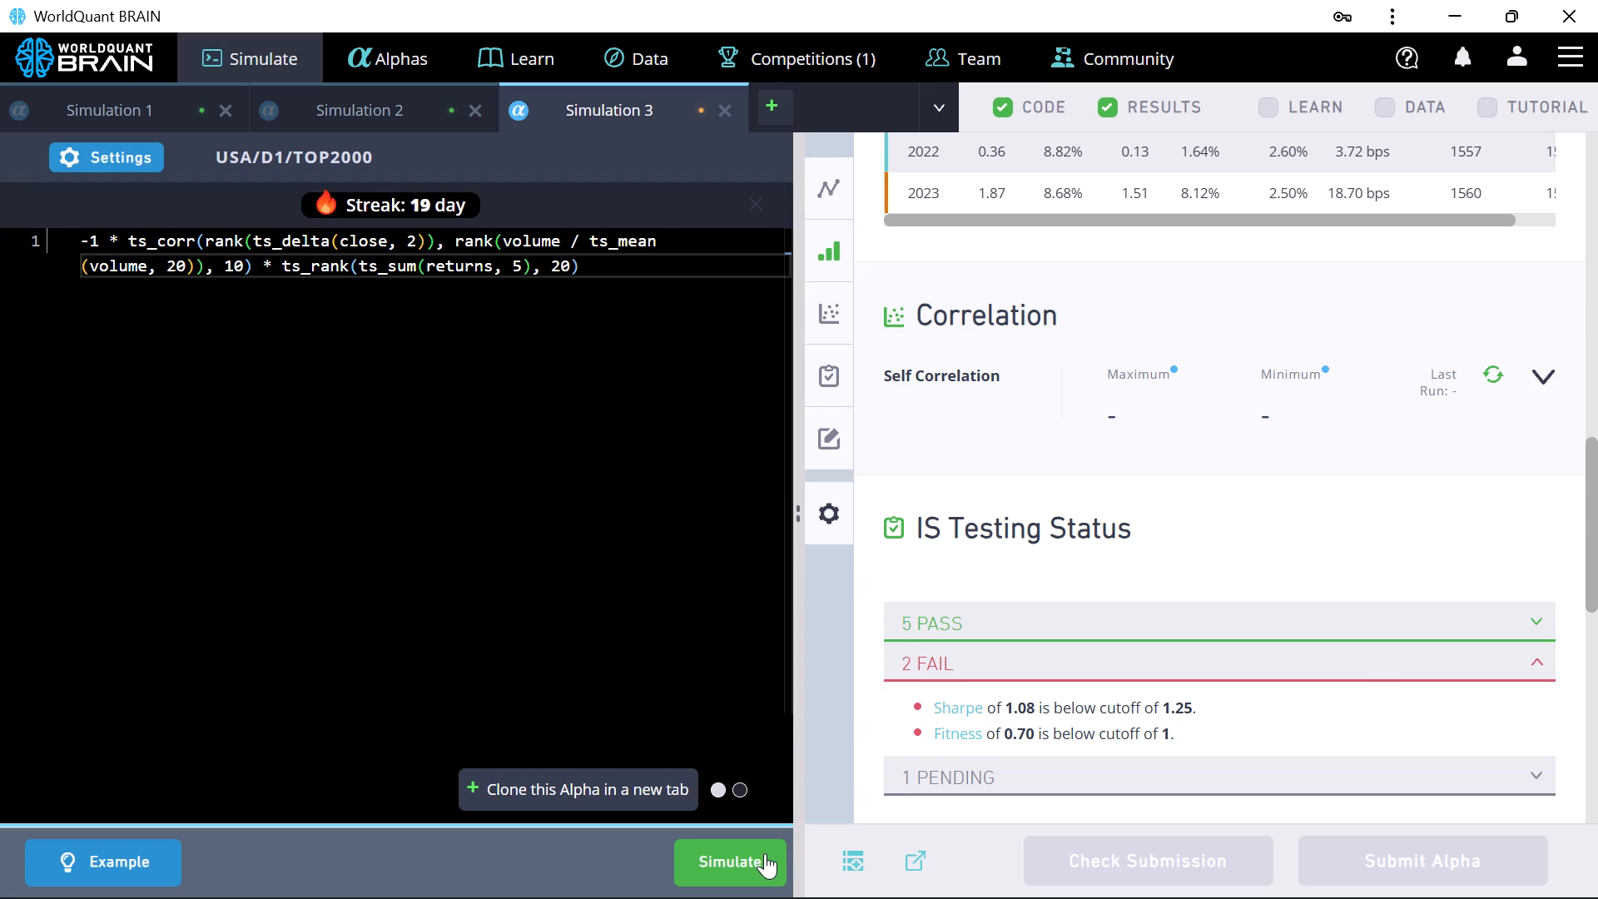
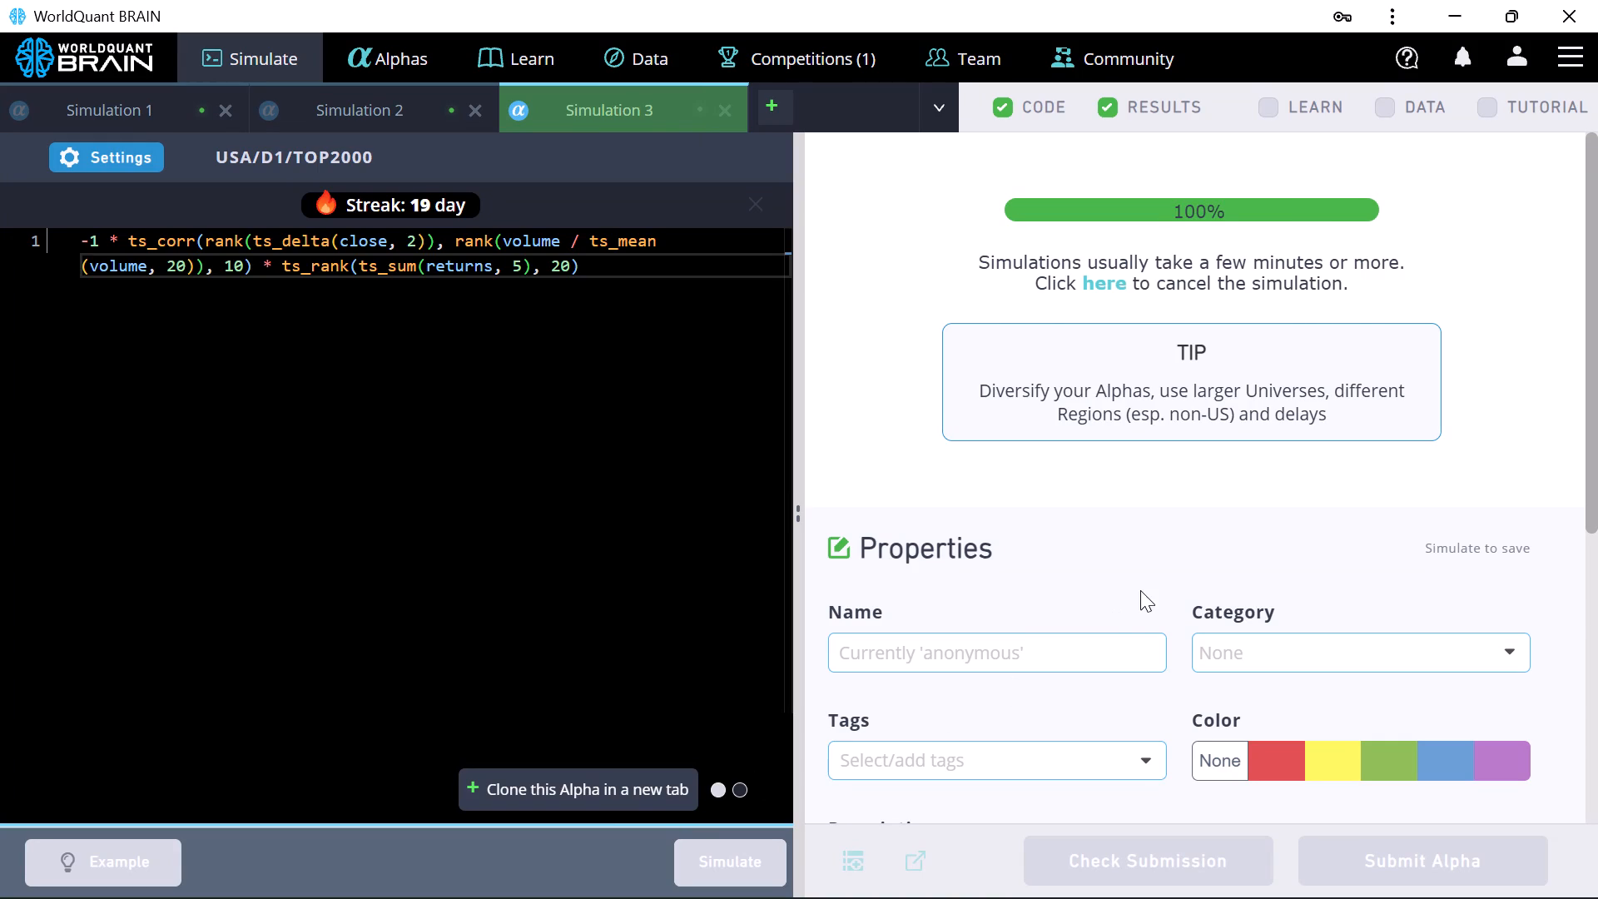
# Show the test period for the TOP2000 simulation results and expand the failed checks under IS Testing Status.
pyautogui.scroll(-4, 1140, 590)
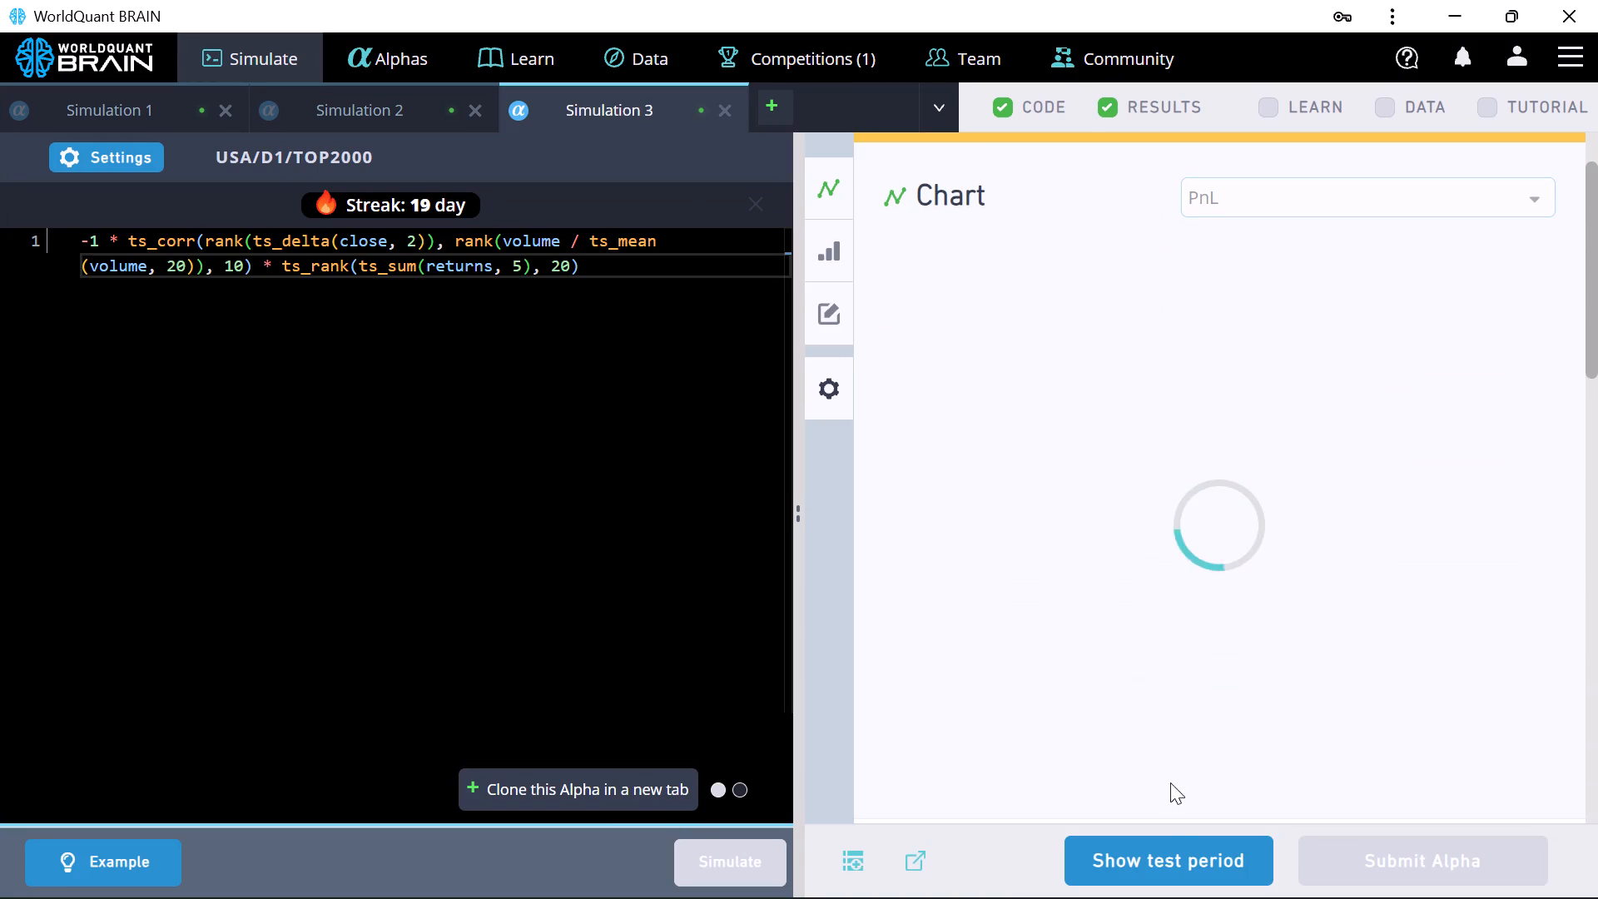
pyautogui.click(1170, 836)
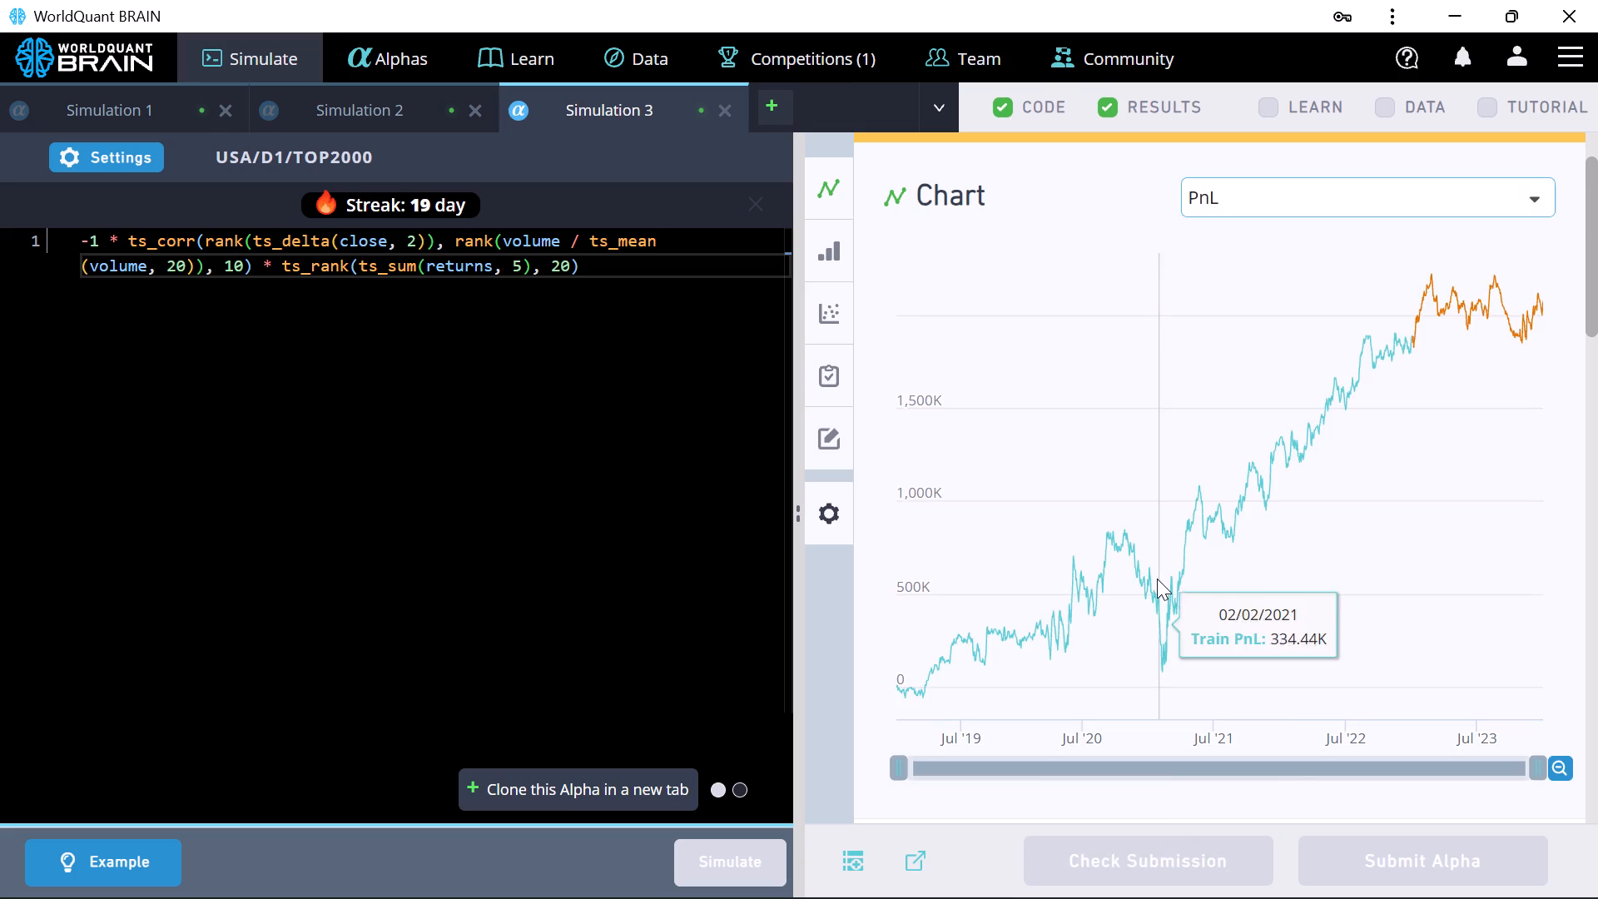
pyautogui.scroll(-6, 1157, 579)
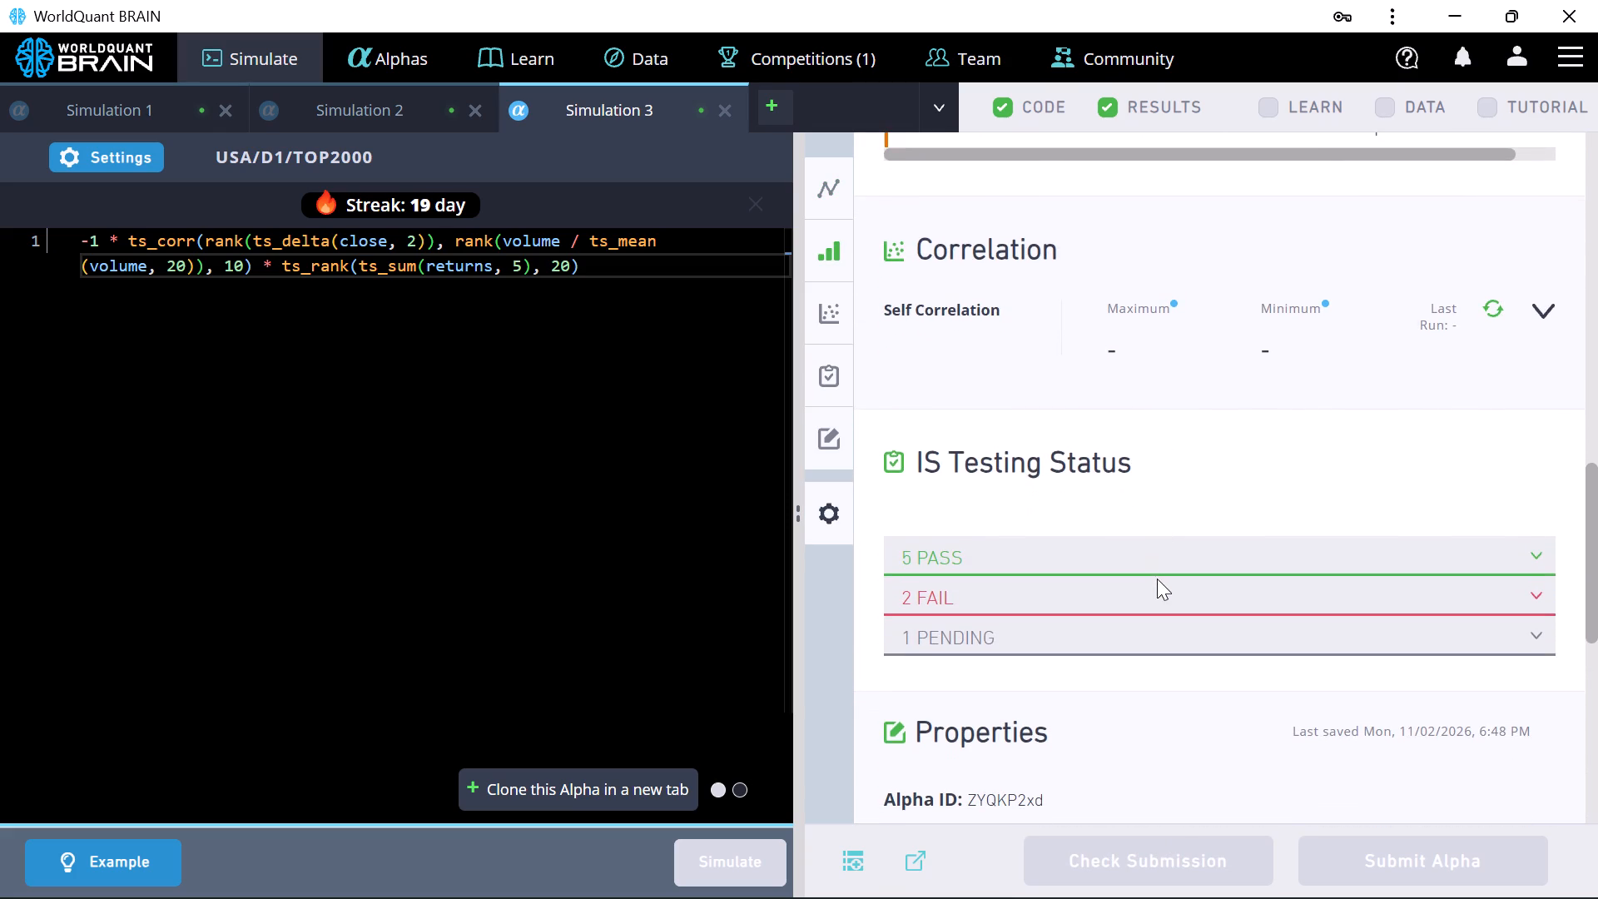
pyautogui.click(1531, 587)
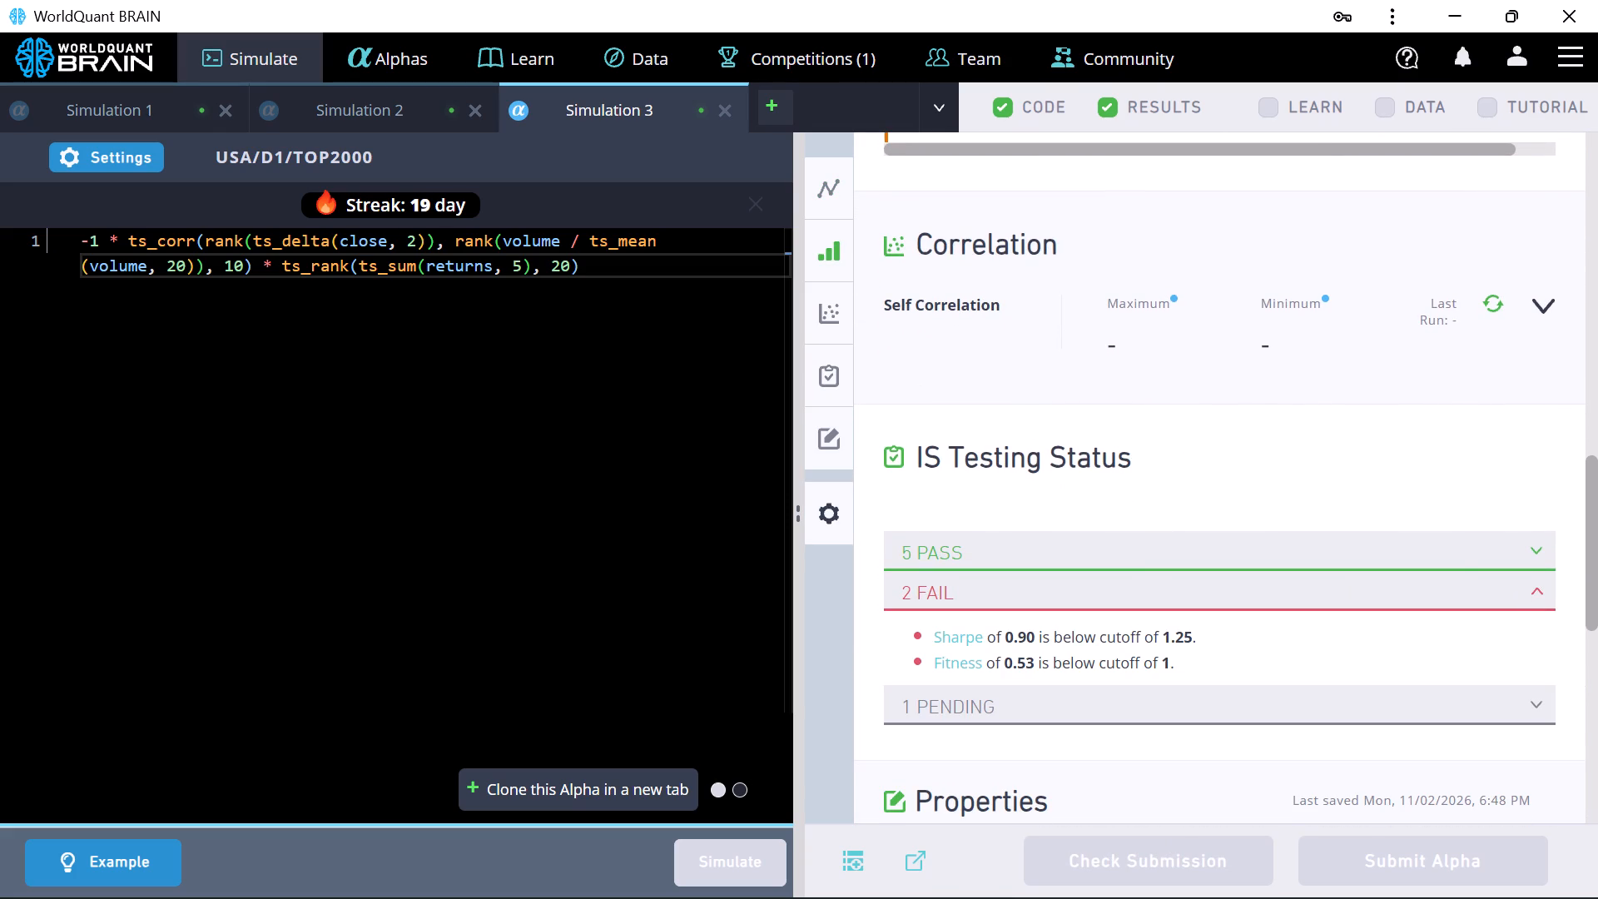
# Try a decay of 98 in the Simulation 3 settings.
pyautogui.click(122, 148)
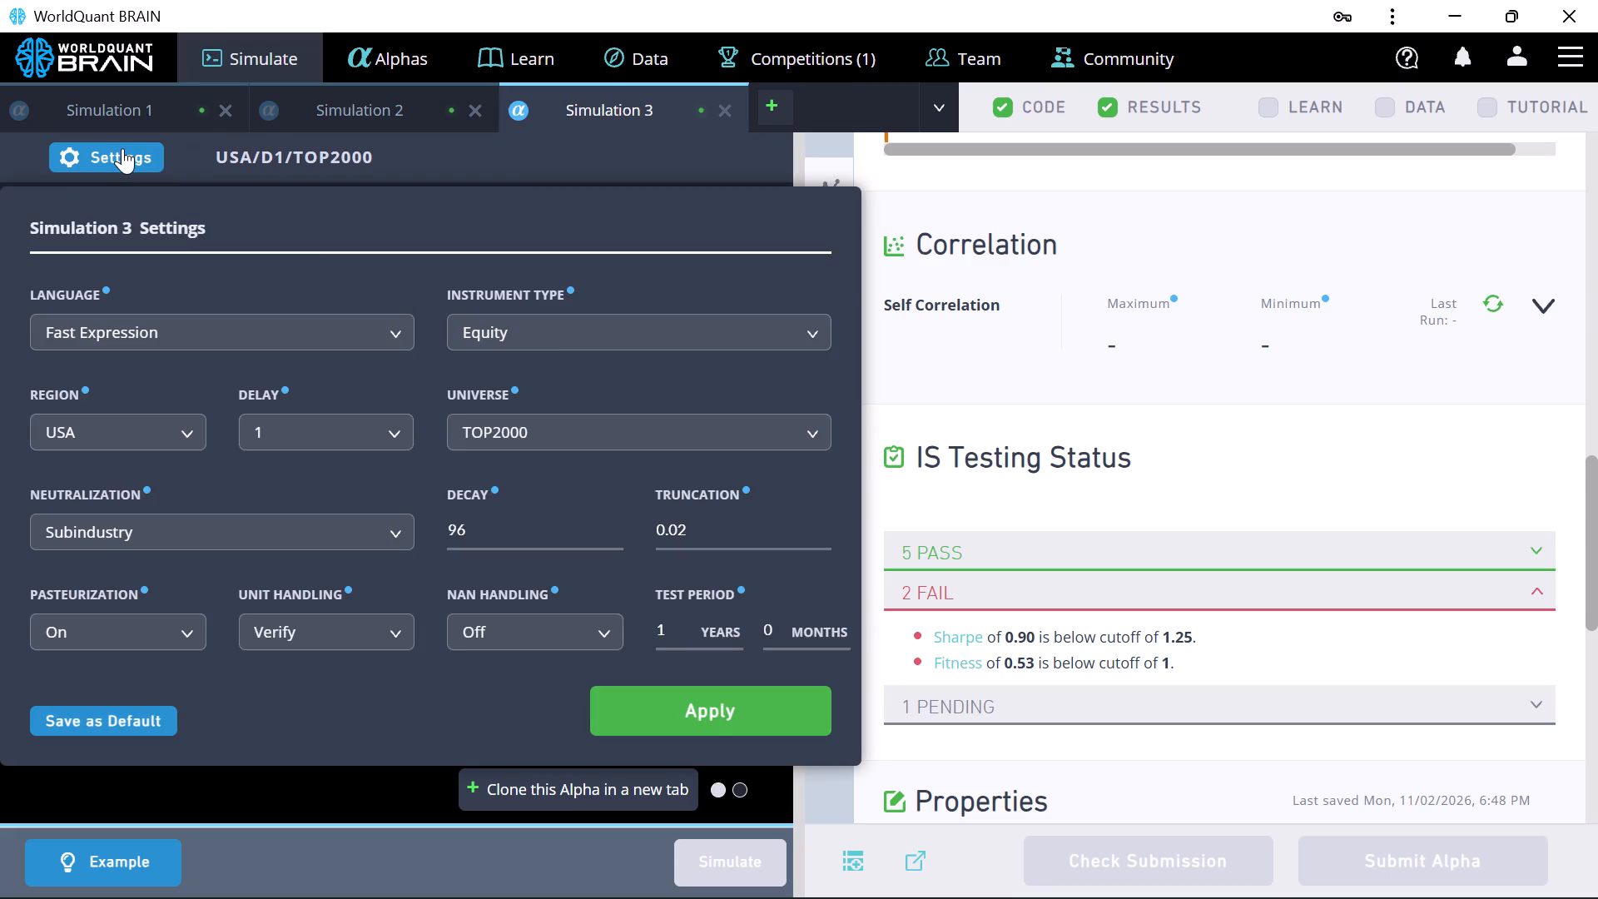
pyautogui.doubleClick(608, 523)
# Run the self-correlation check for the simulated alpha and review it alongside the IS Testing Status.
pyautogui.click(1502, 310)
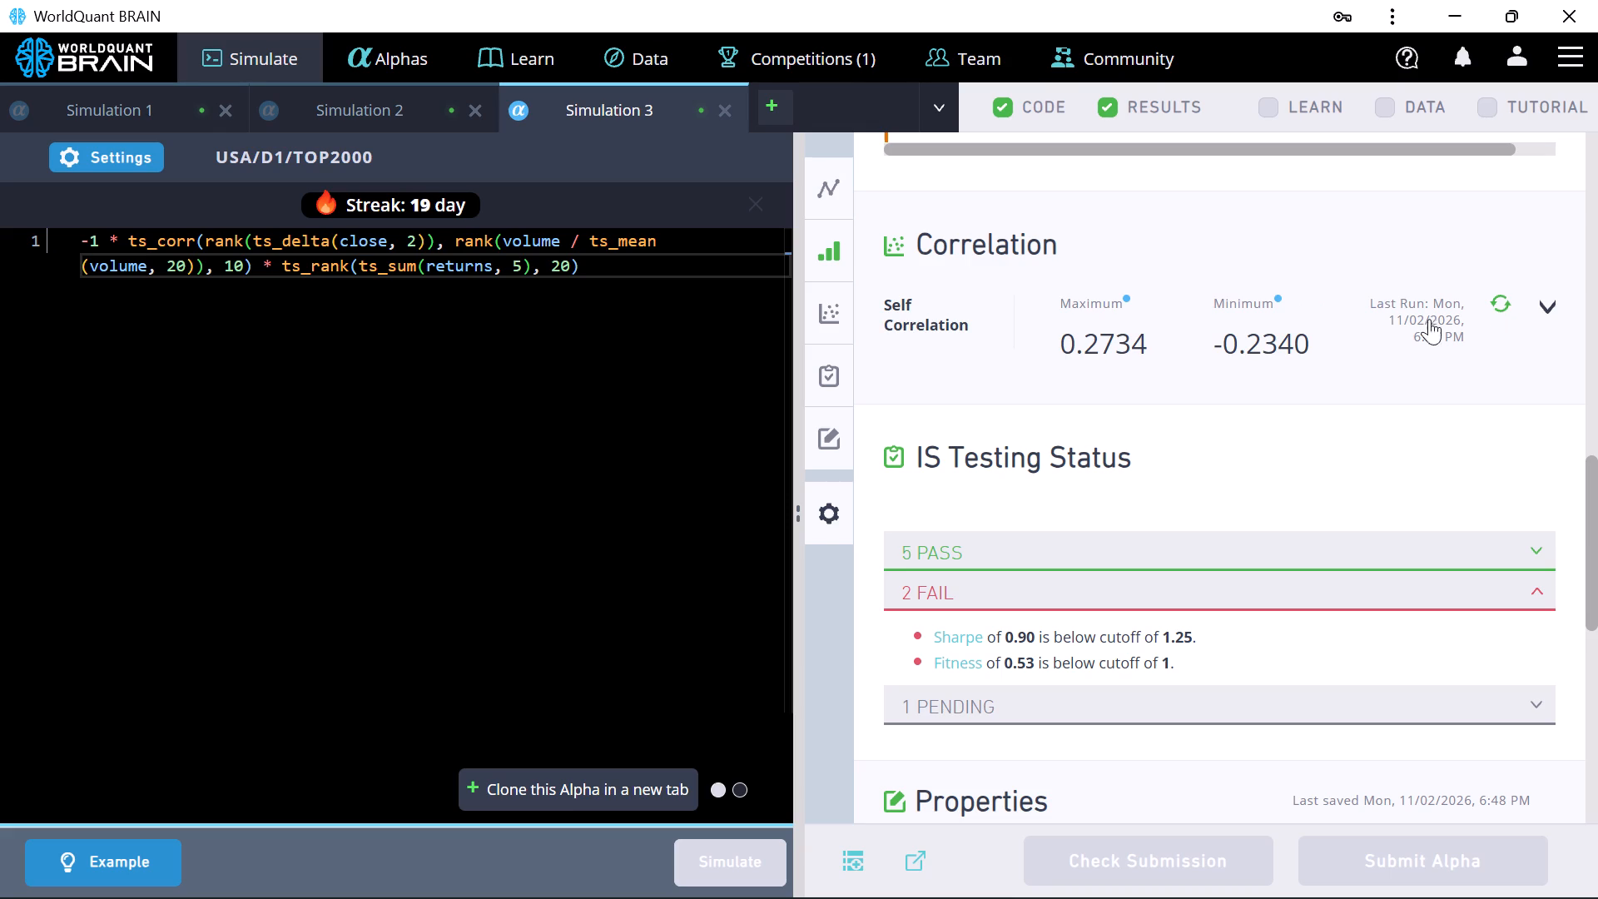
pyautogui.scroll(-1, 1282, 529)
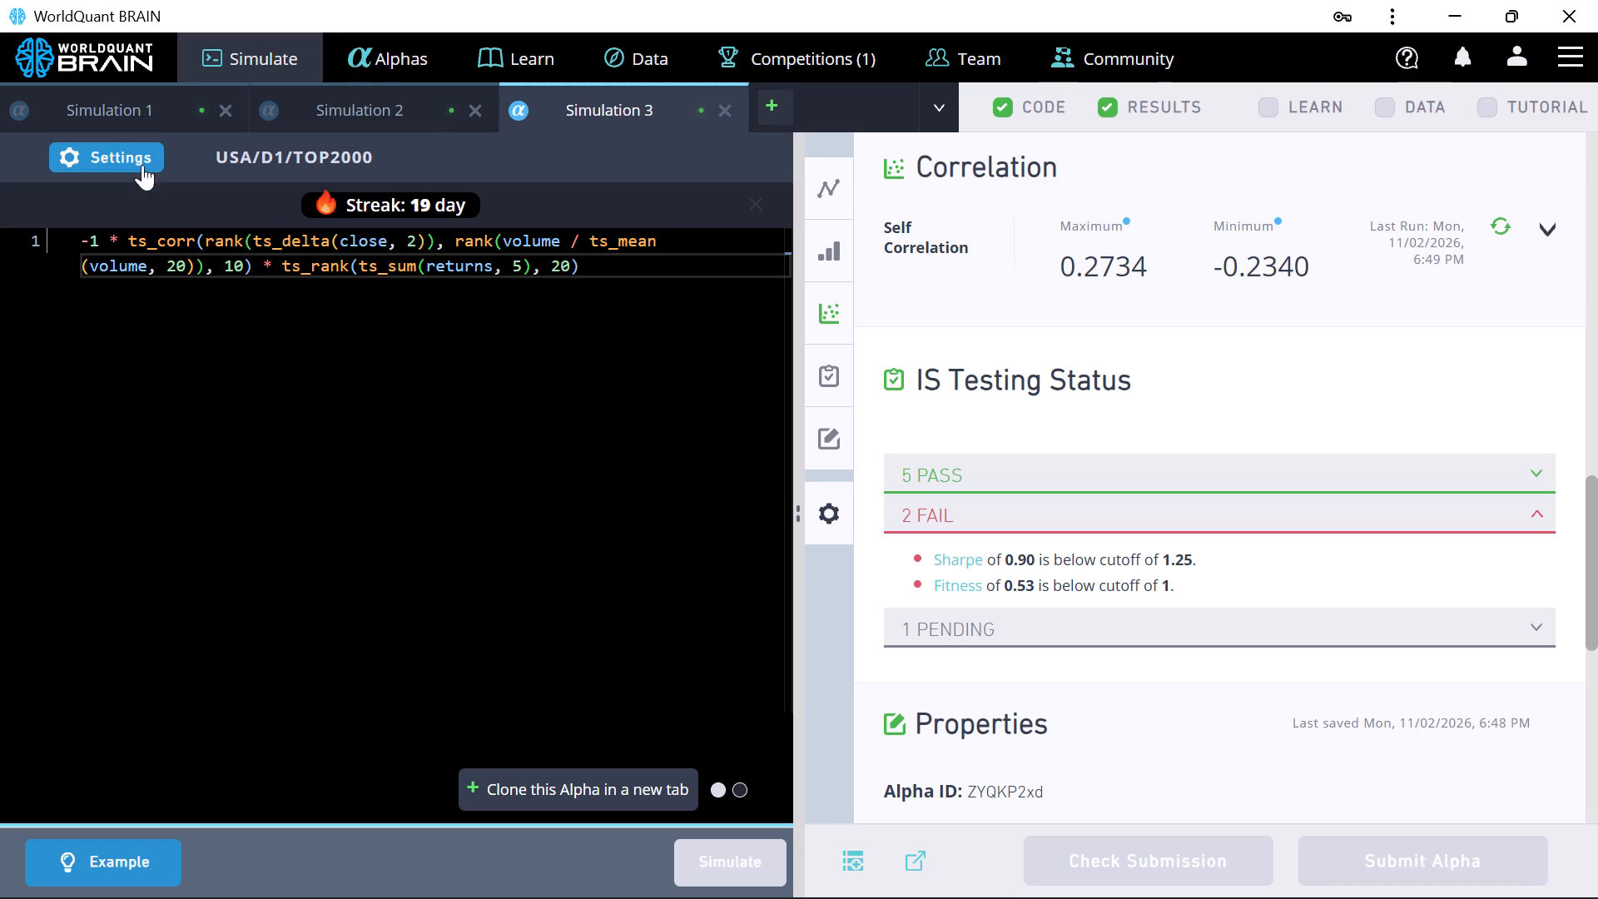
# Set truncation to 0.01 and the test period to 0 years in the Simulation 3 settings, apply, and simulate the alpha again.
pyautogui.click(111, 151)
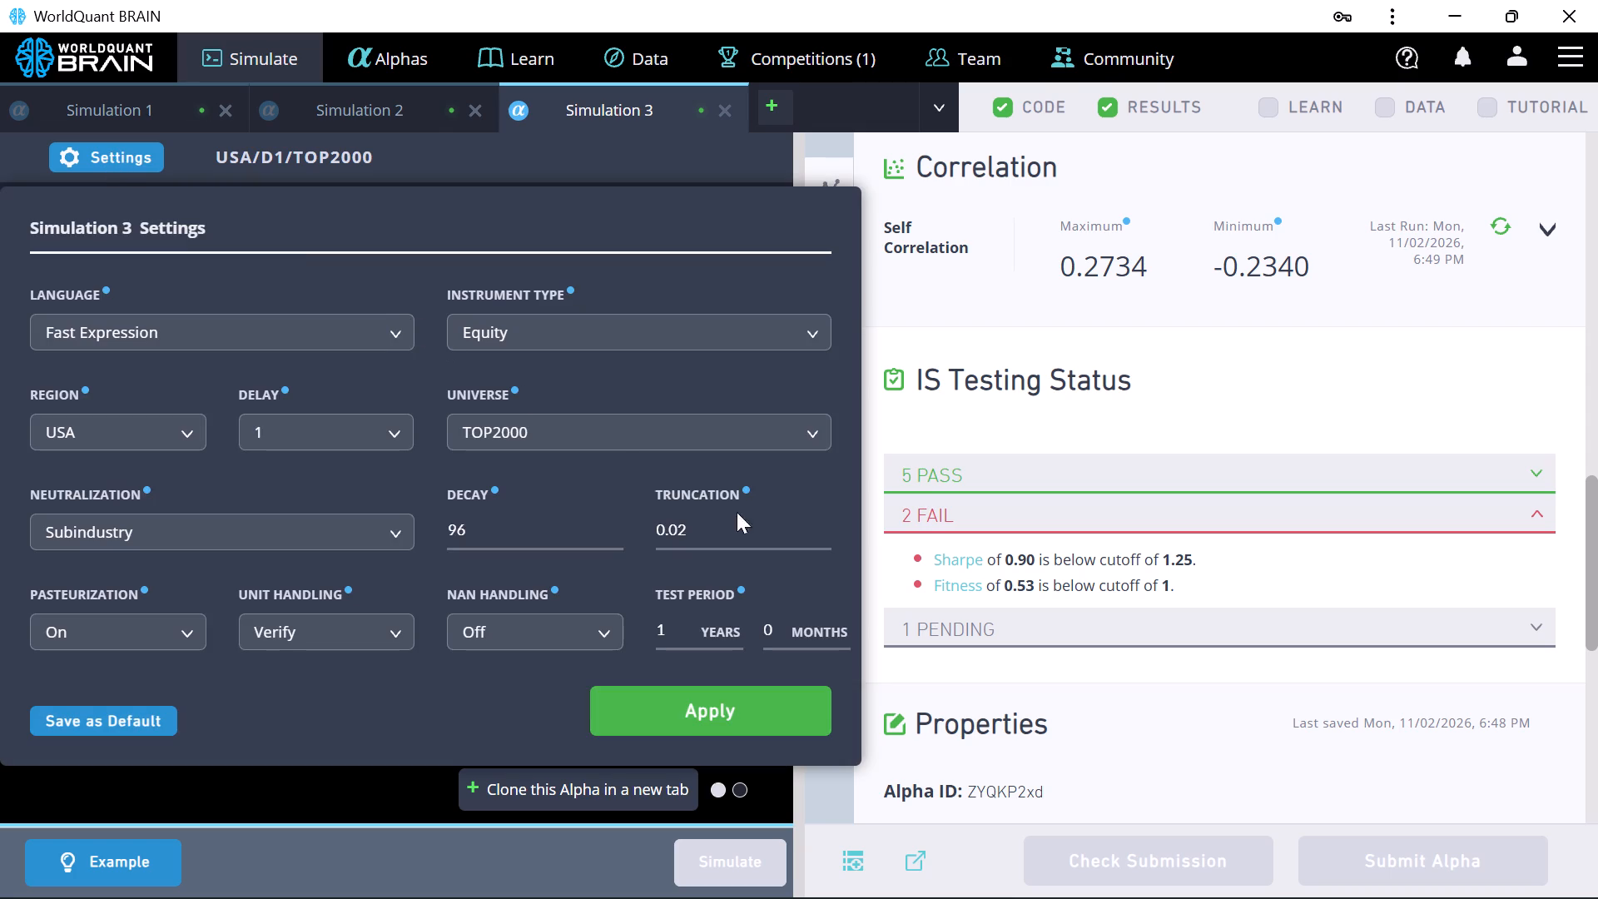
pyautogui.click(821, 535)
pyautogui.click(685, 634)
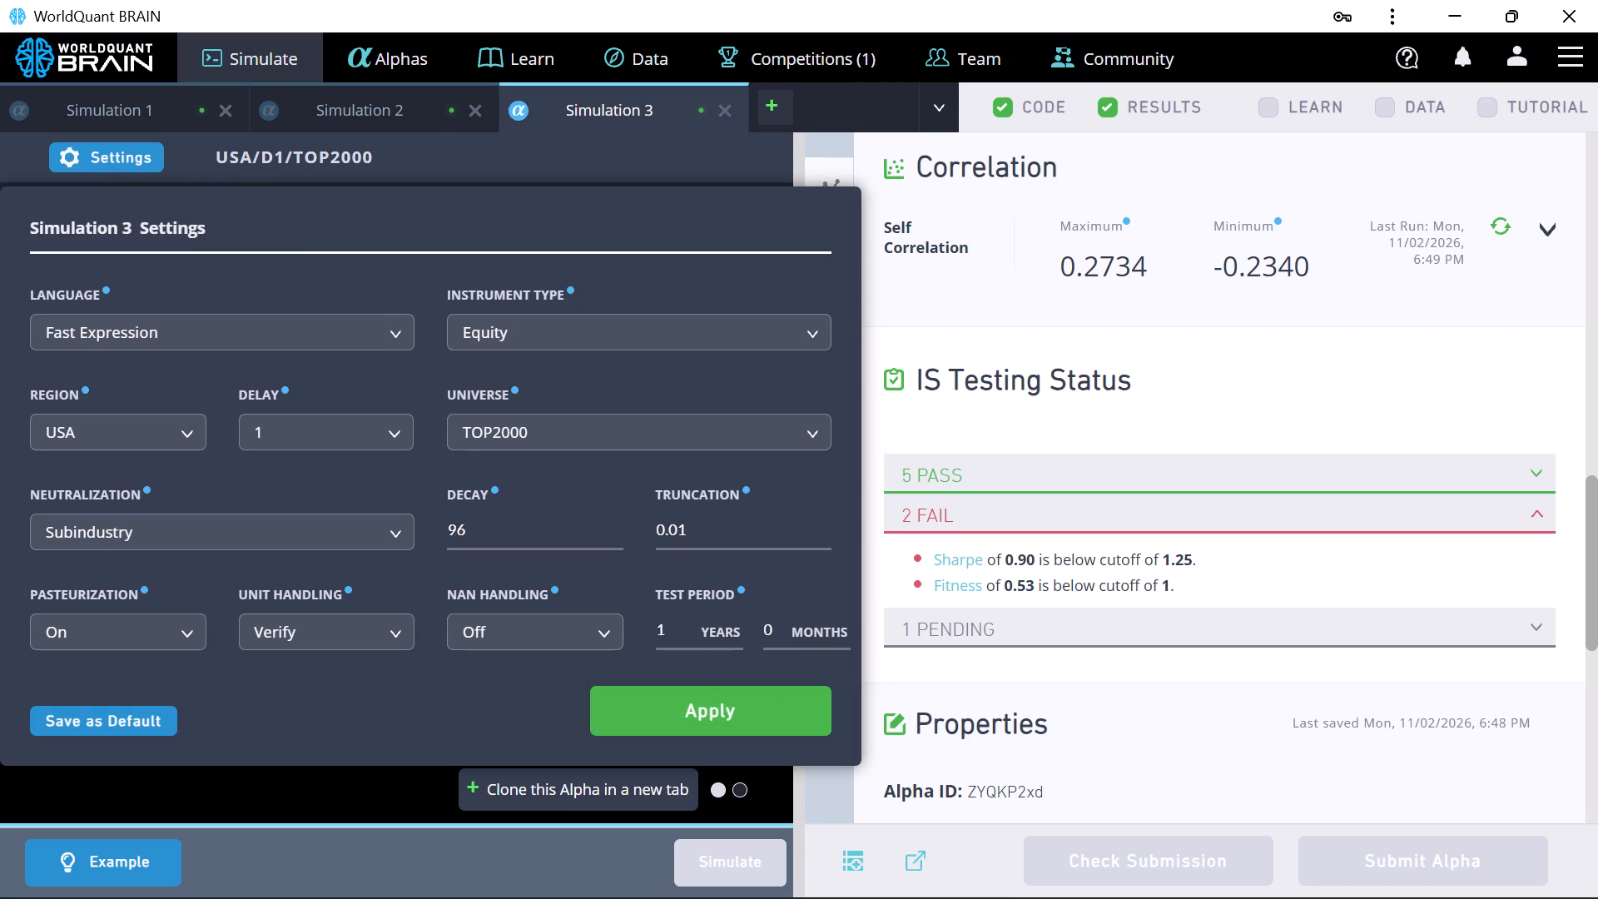
pyautogui.press('BackSpace')
pyautogui.press('0')
pyautogui.click(683, 719)
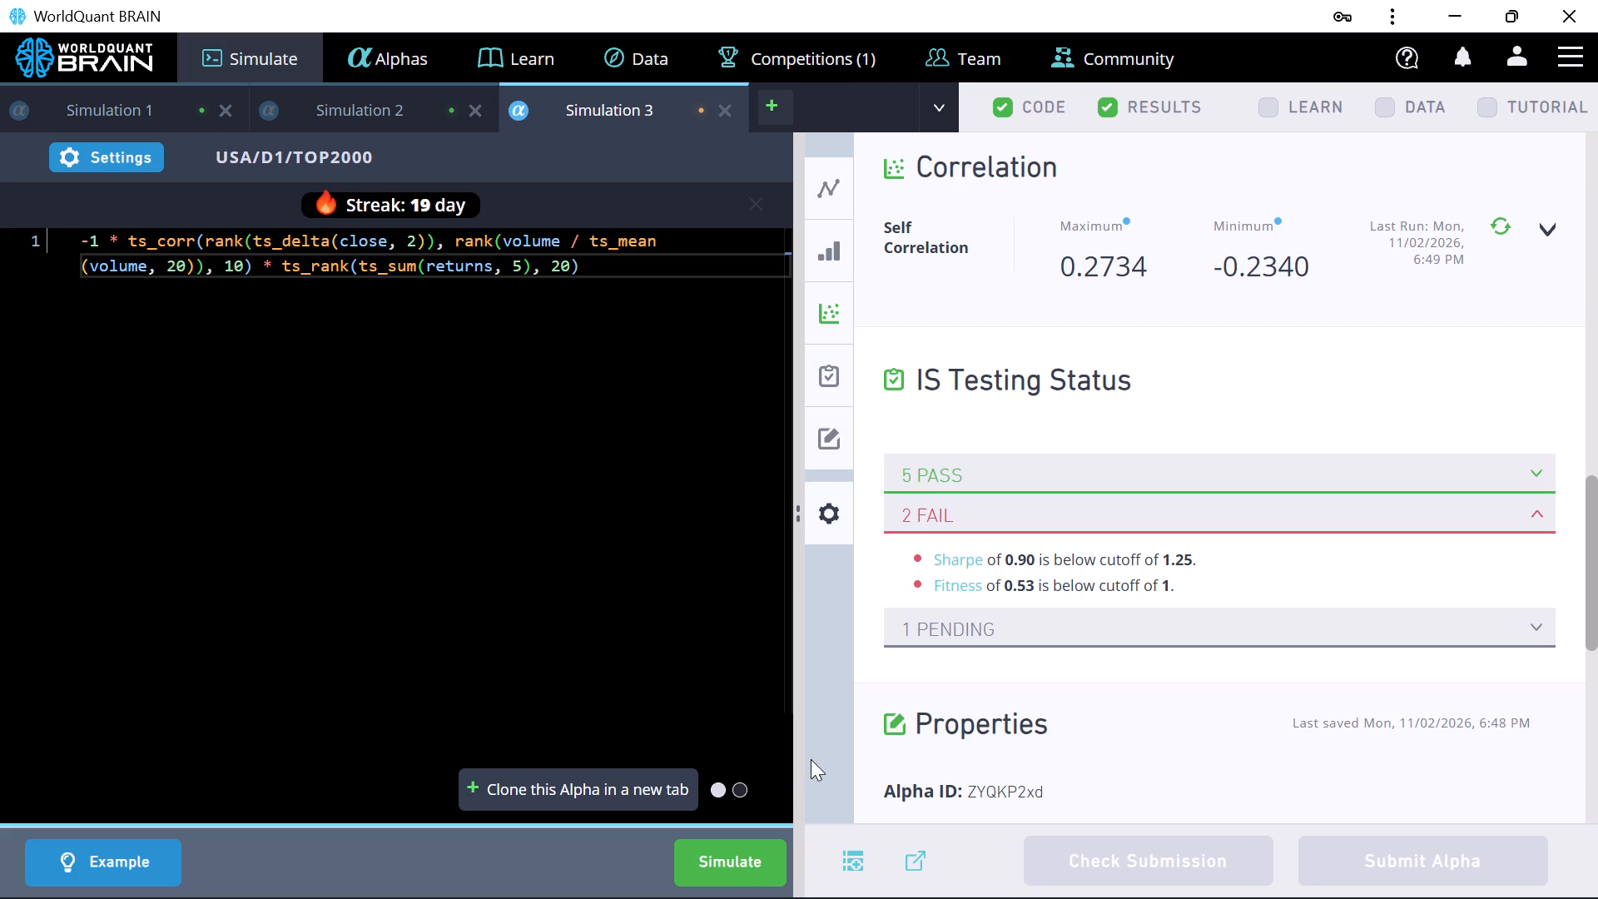
pyautogui.click(729, 867)
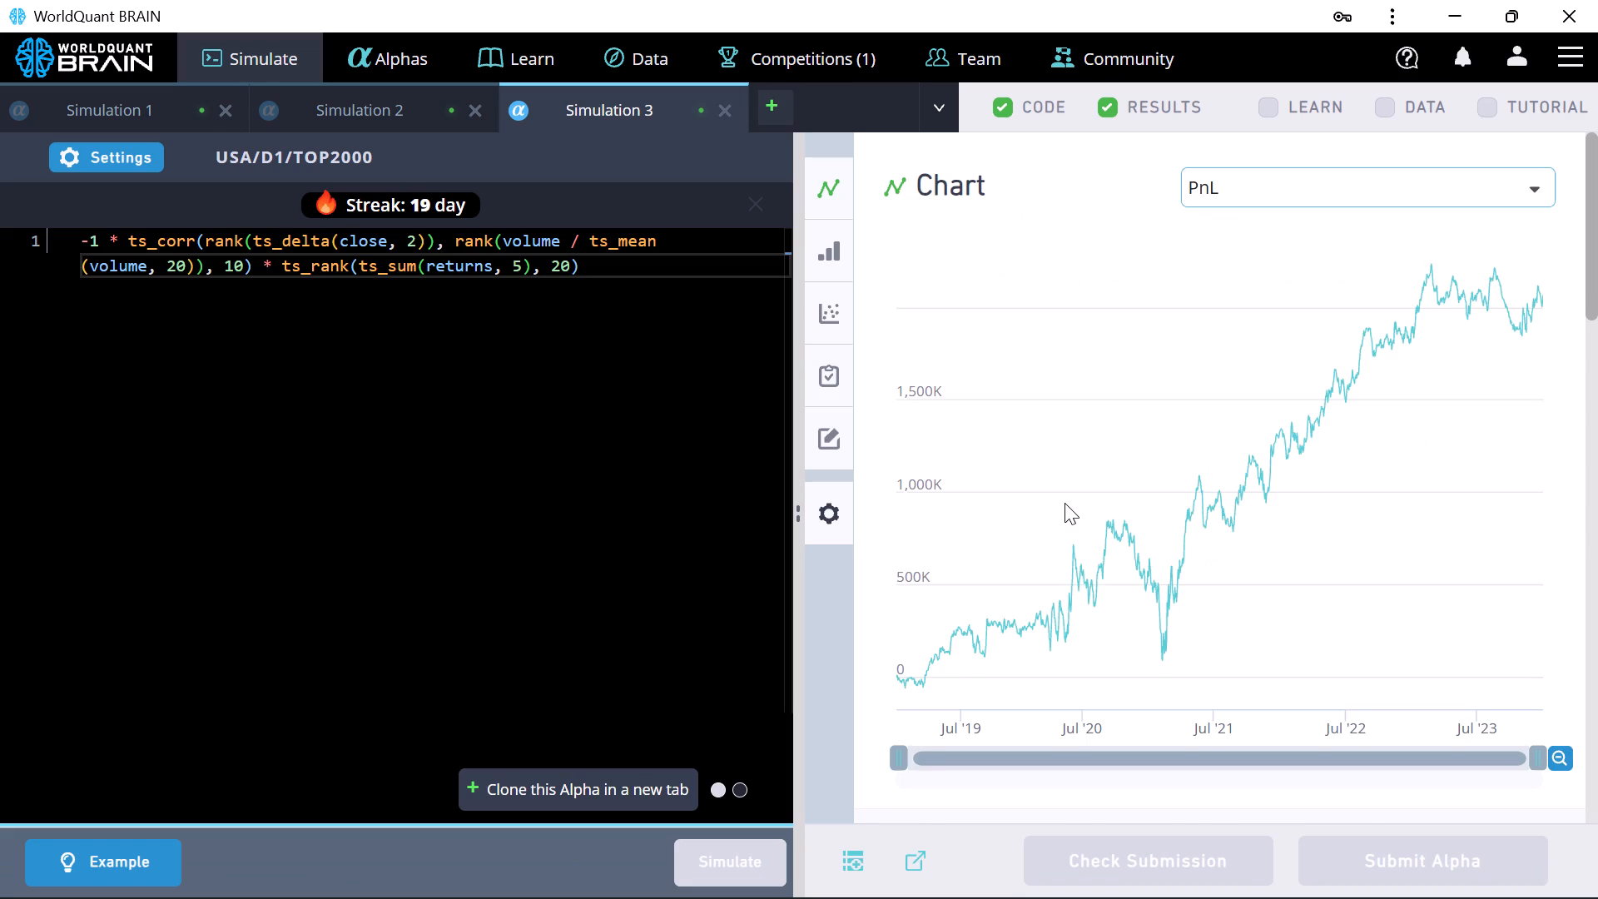
# Expand the failed checks under IS Testing Status for the new simulation results.
pyautogui.scroll(-5, 1065, 503)
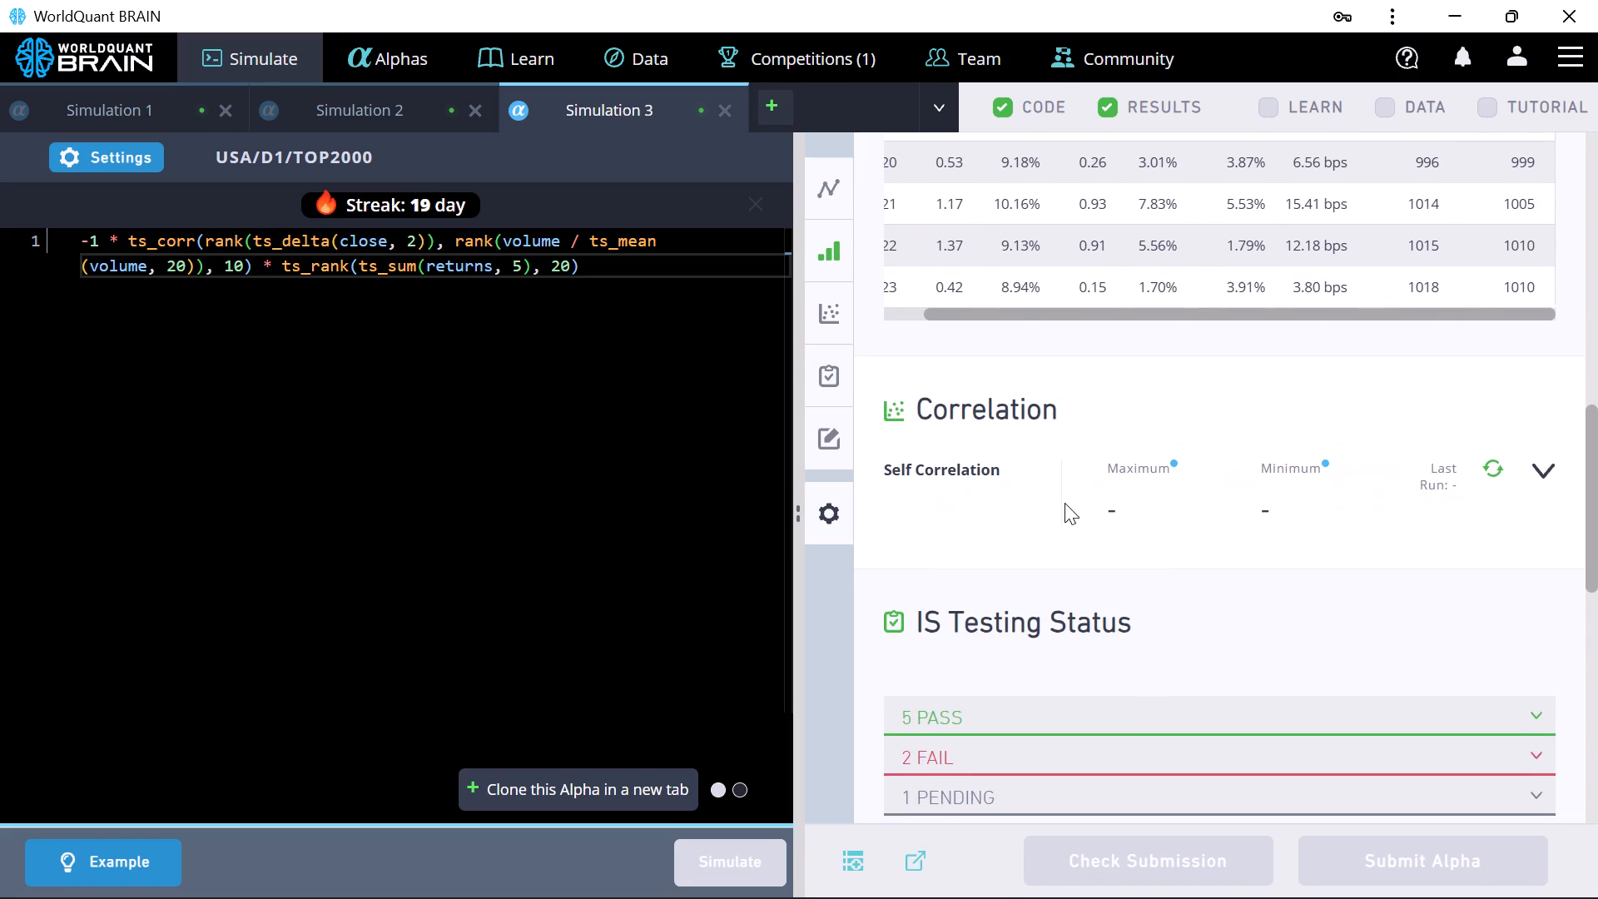
pyautogui.click(1542, 750)
pyautogui.scroll(-1, 1542, 750)
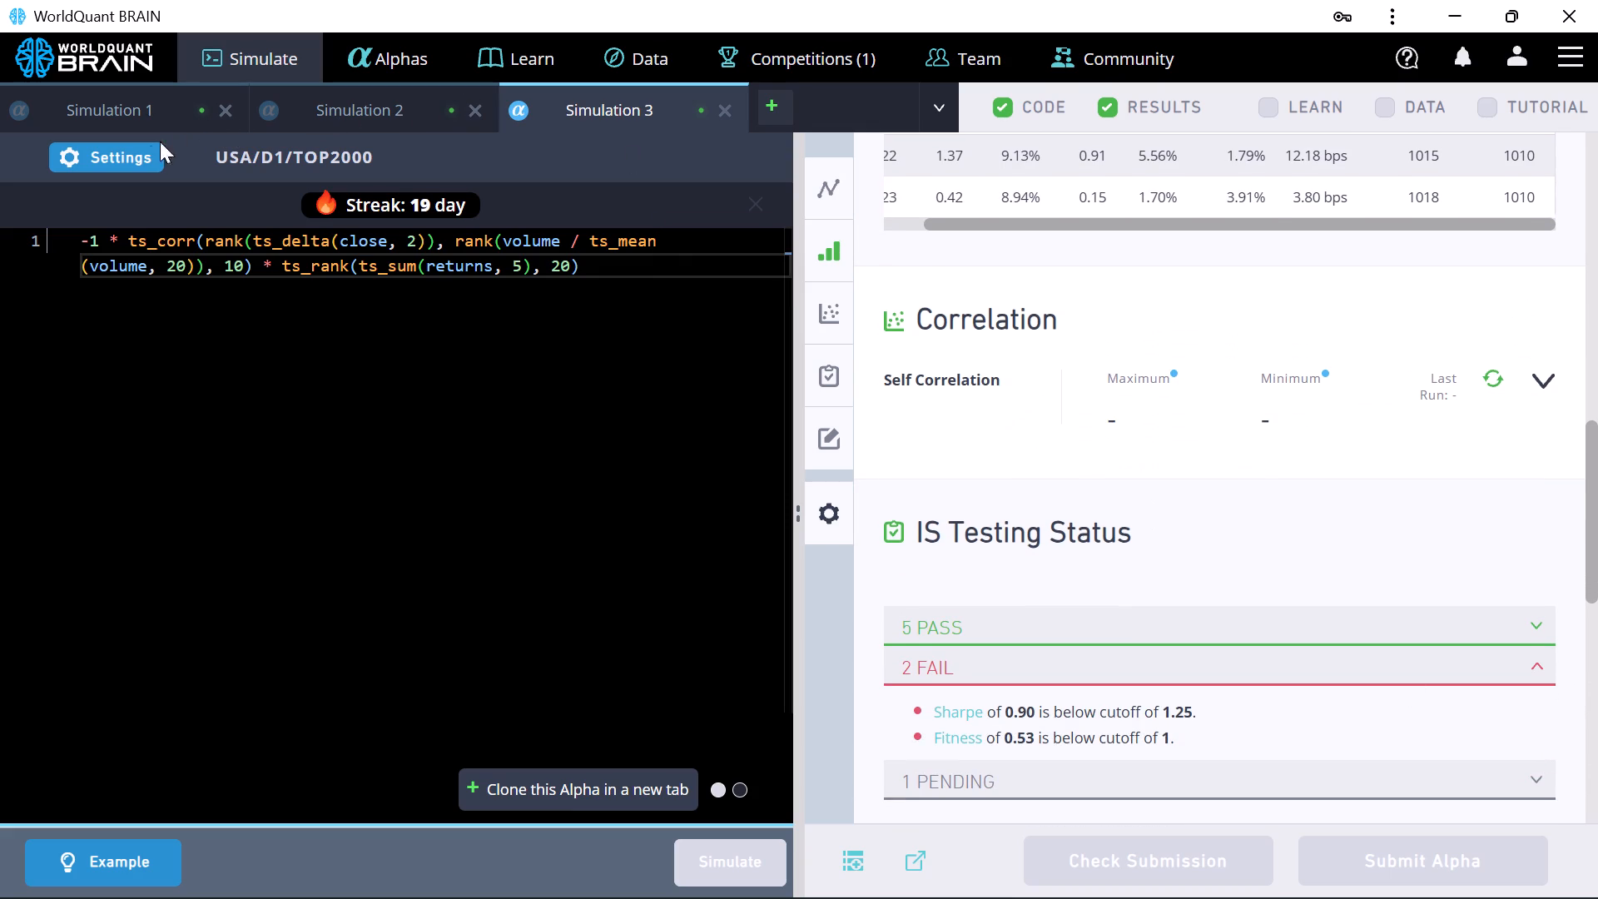
# Change the universe to TOP3000 in the Simulation 3 settings and apply the change.
pyautogui.click(136, 150)
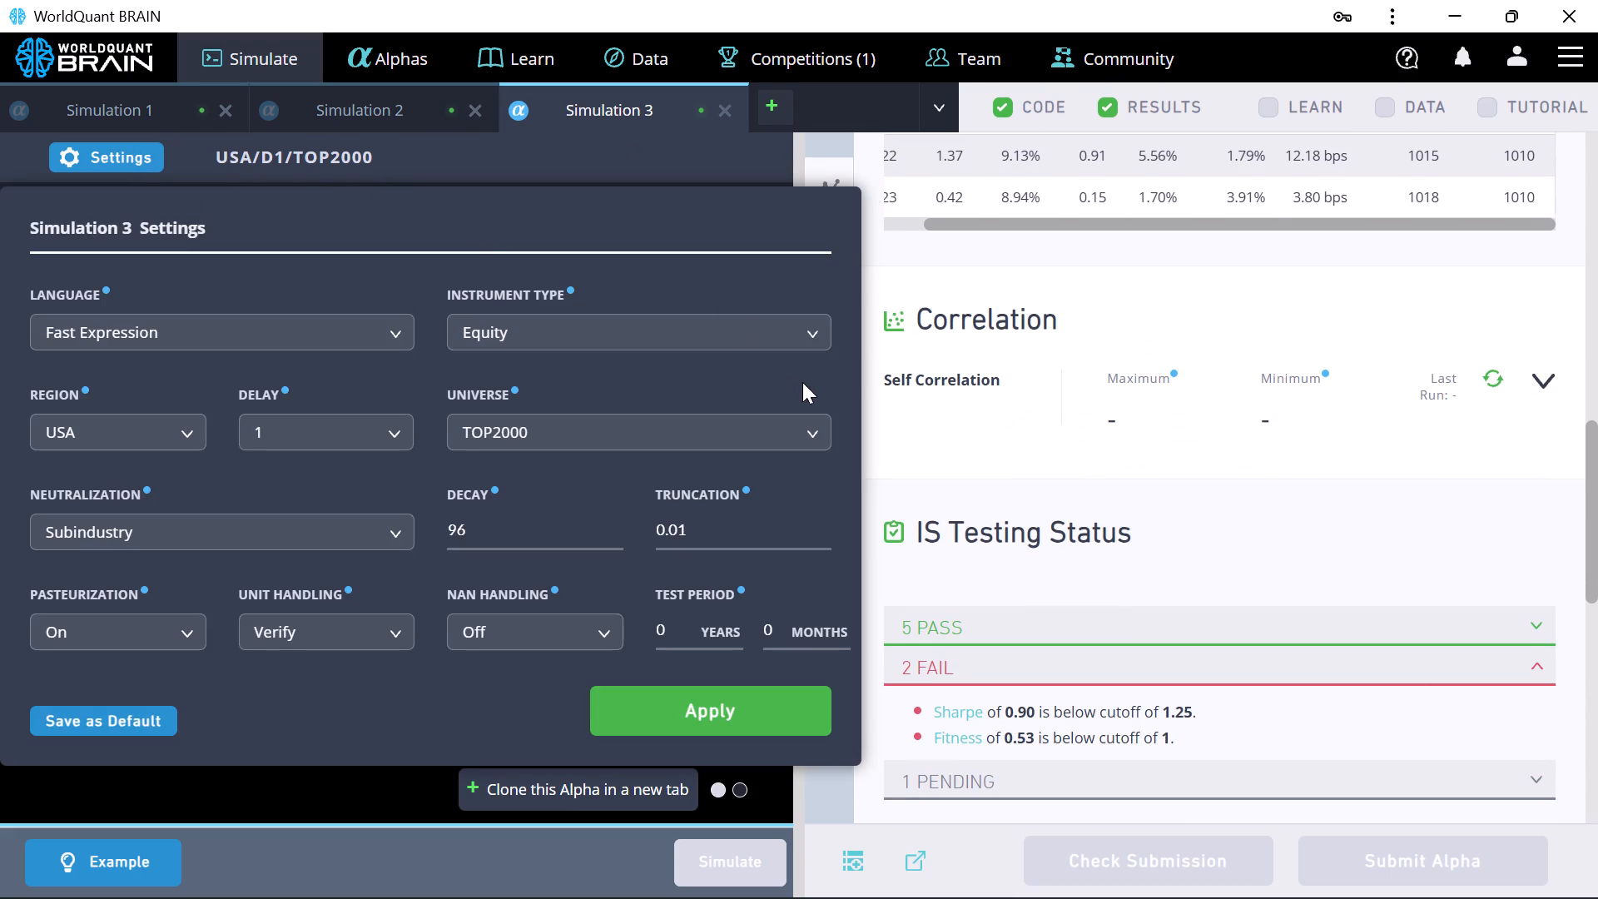
pyautogui.click(813, 427)
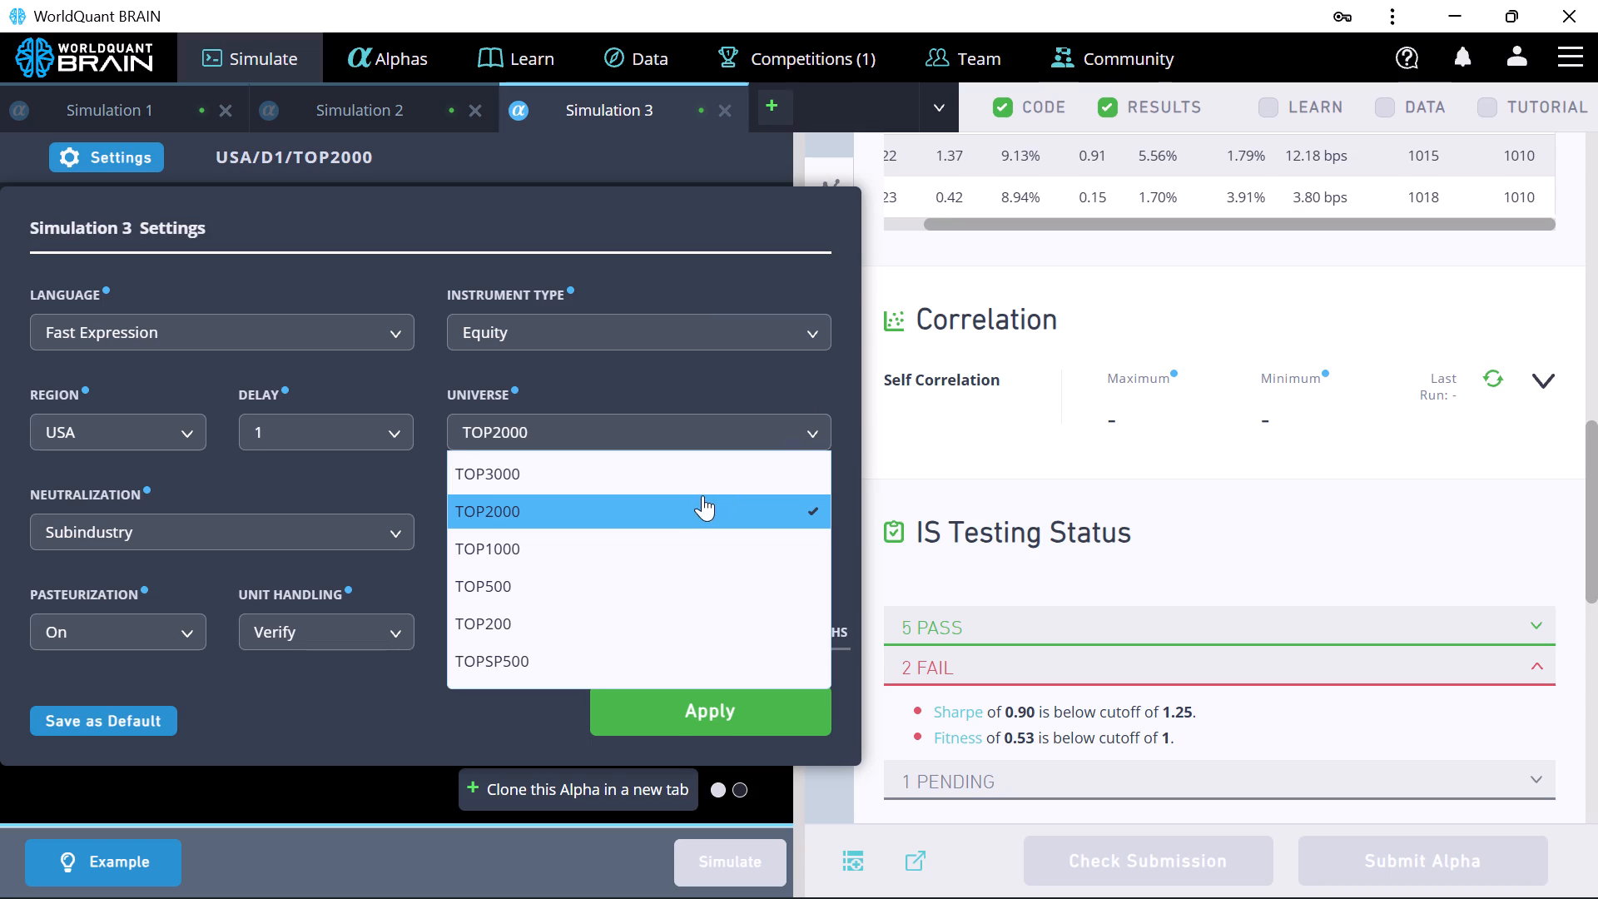
pyautogui.click(710, 464)
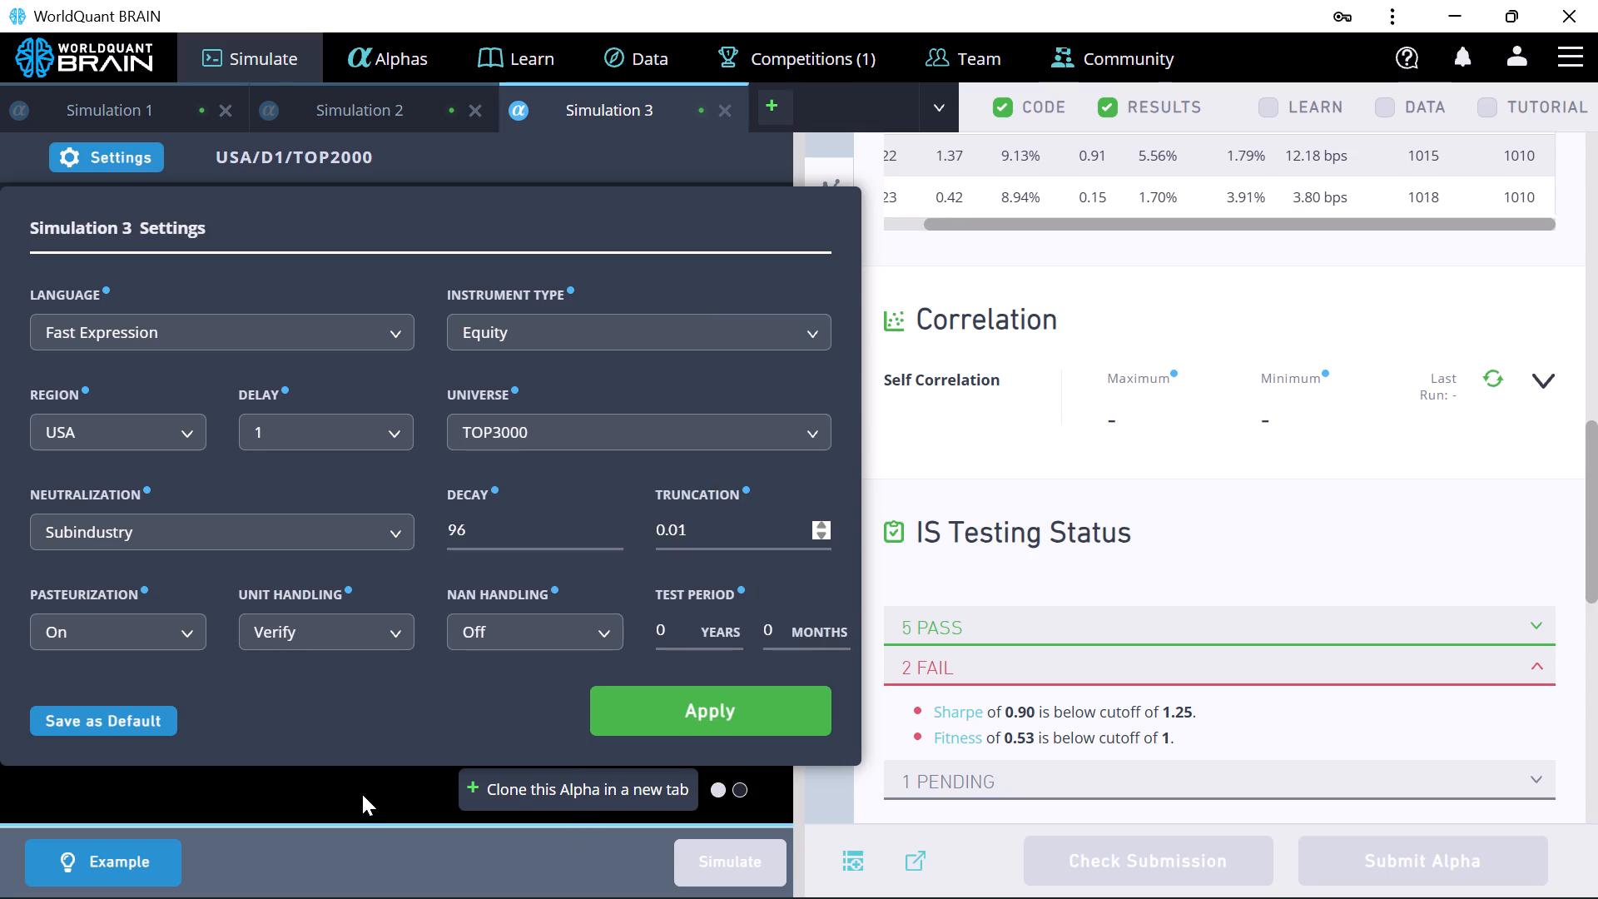
pyautogui.click(655, 728)
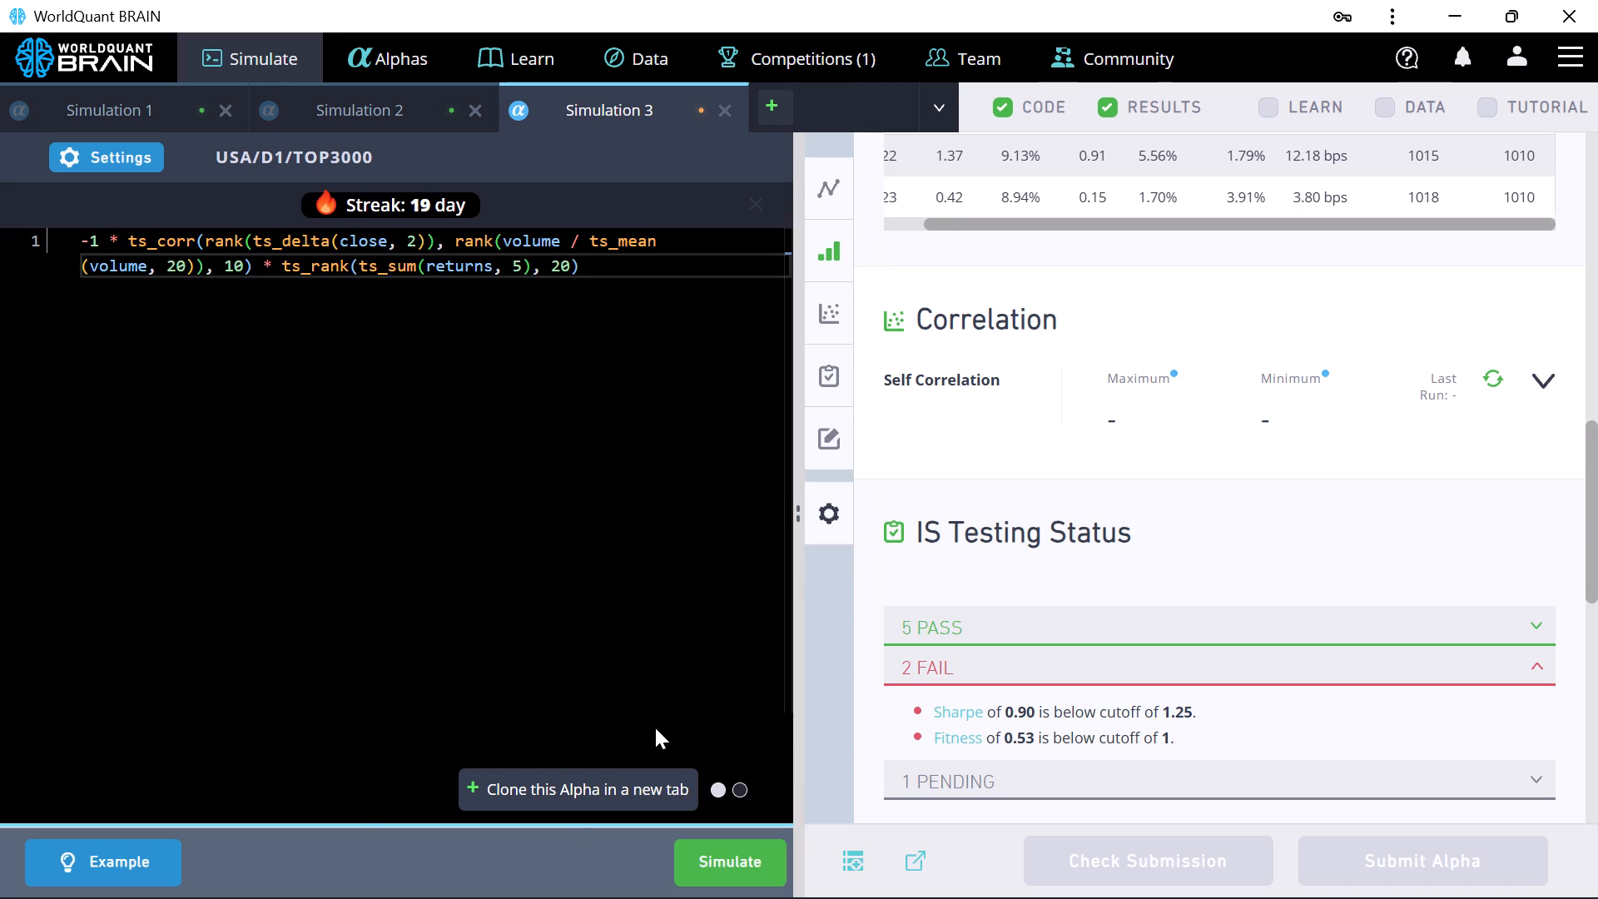